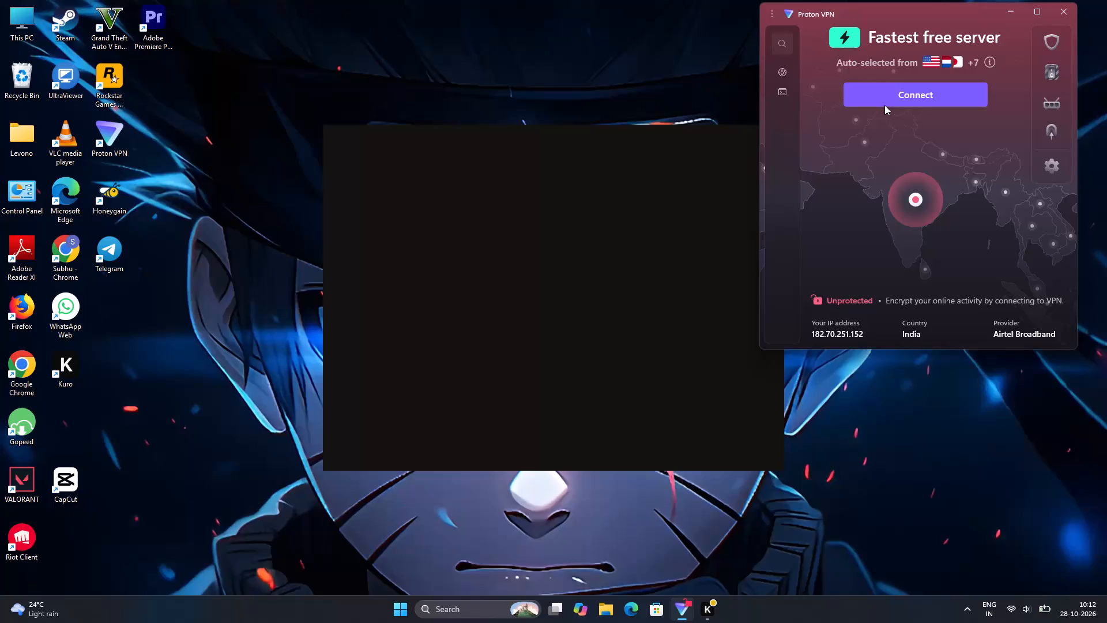
Connect the VPN to the fastest free server.
{"action": "left_click", "coordinate": [884, 105]}
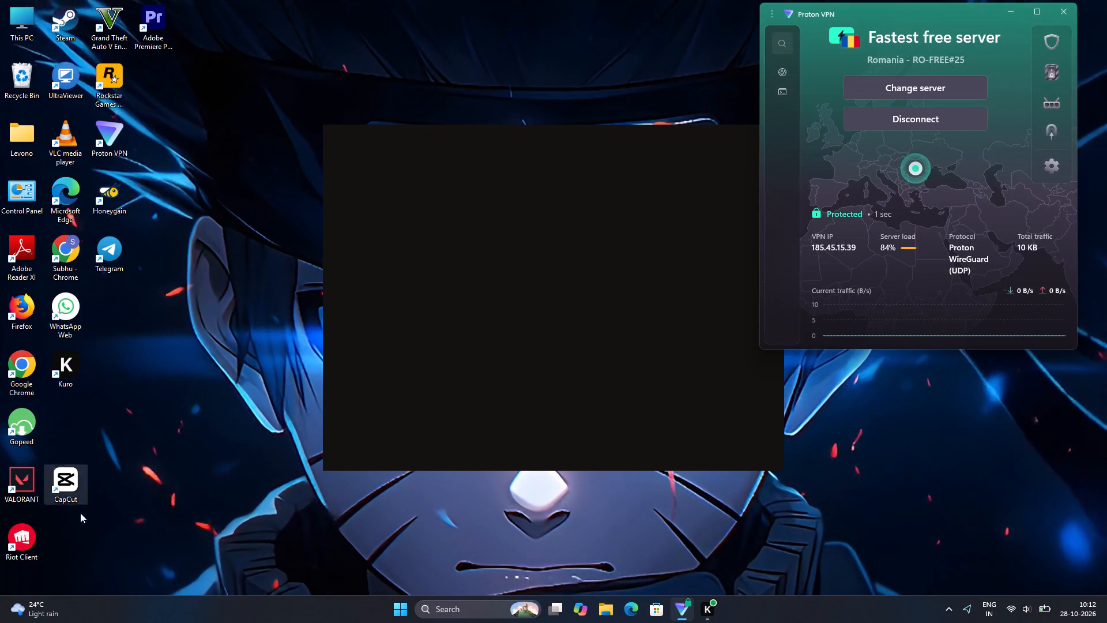
Launch CapCut, accept the environment test result and open project 1026.
{"action": "double_click", "coordinate": [60, 479]}
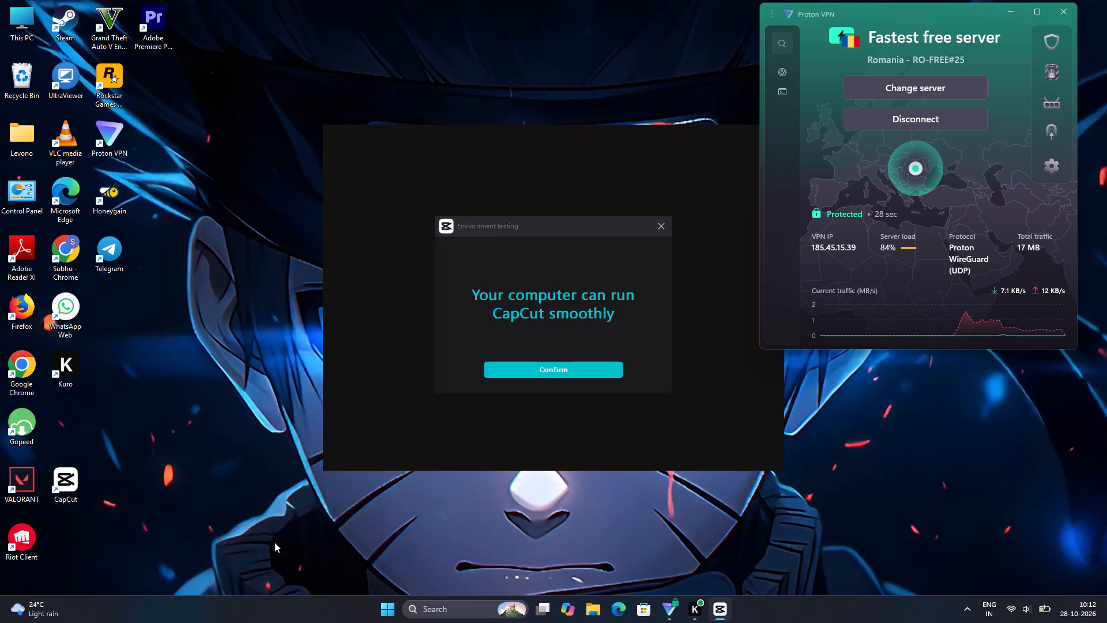
{"action": "left_click", "coordinate": [522, 365]}
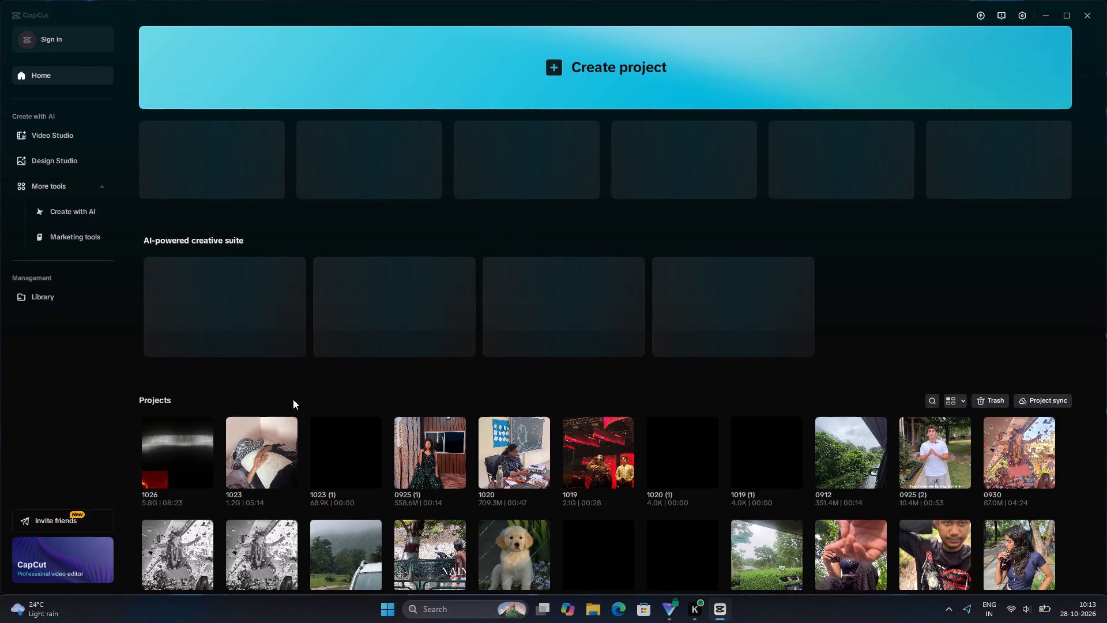
{"action": "left_click", "coordinate": [178, 489]}
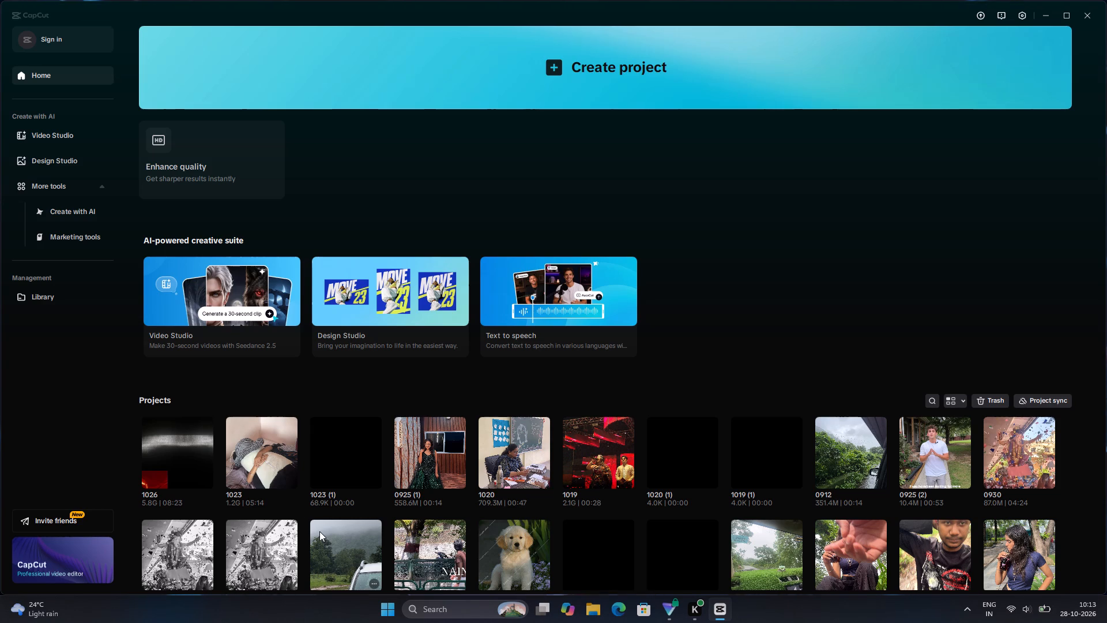
{"action": "left_click", "coordinate": [190, 443]}
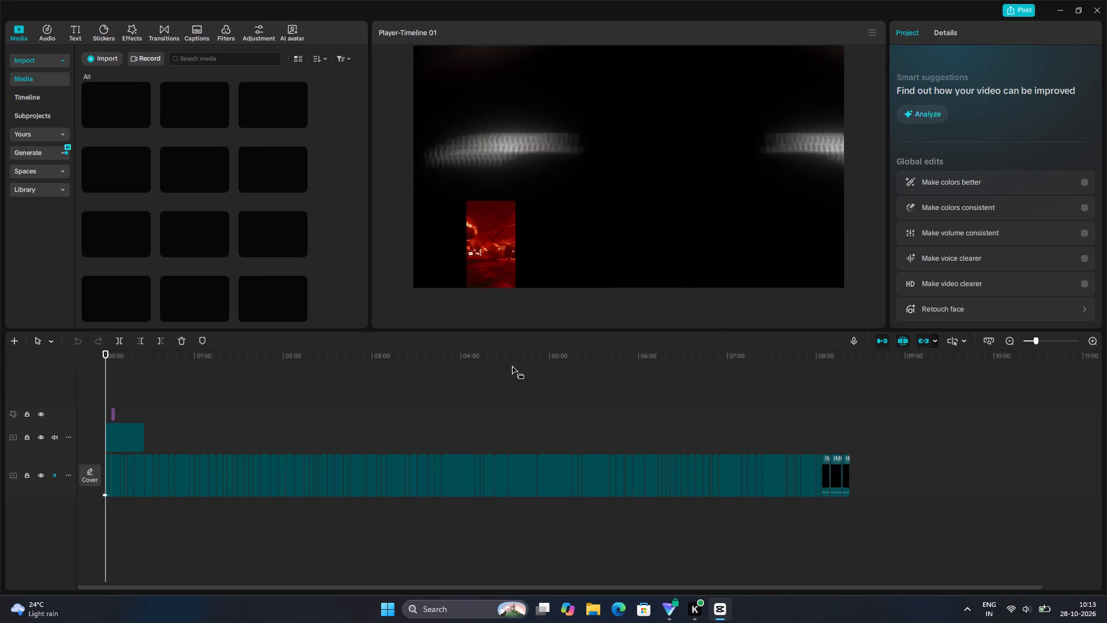
Turn off auto snapping on the timeline.
{"action": "key", "text": "n"}
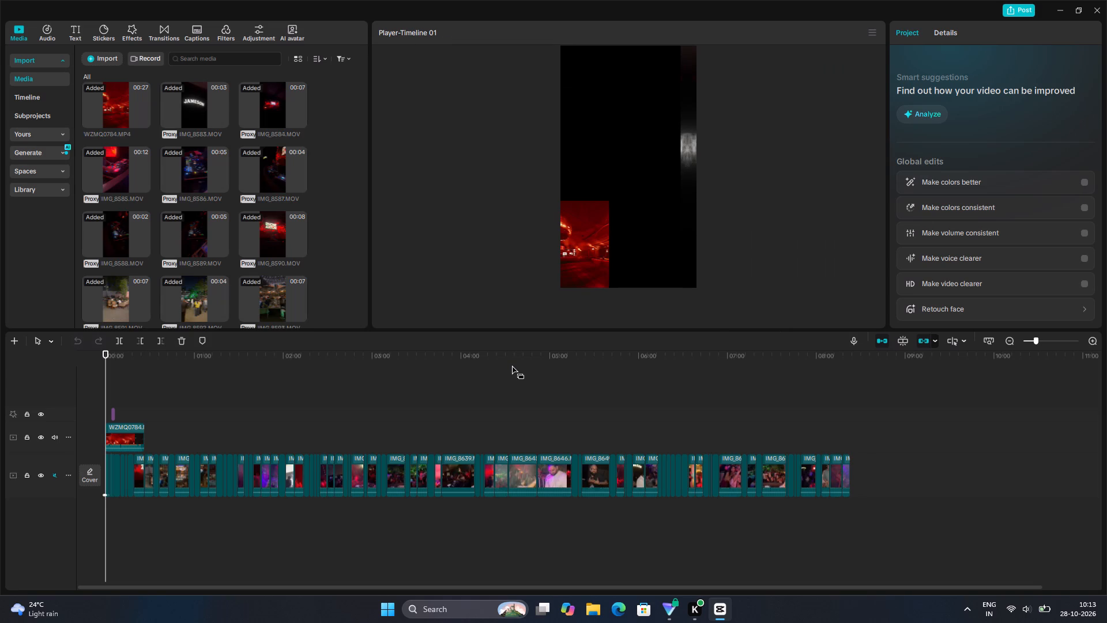
Play the first 7 seconds or so of the timeline to review the opening cuts against the overlaid WZMQ0784 clip.
{"action": "key", "text": "space"}
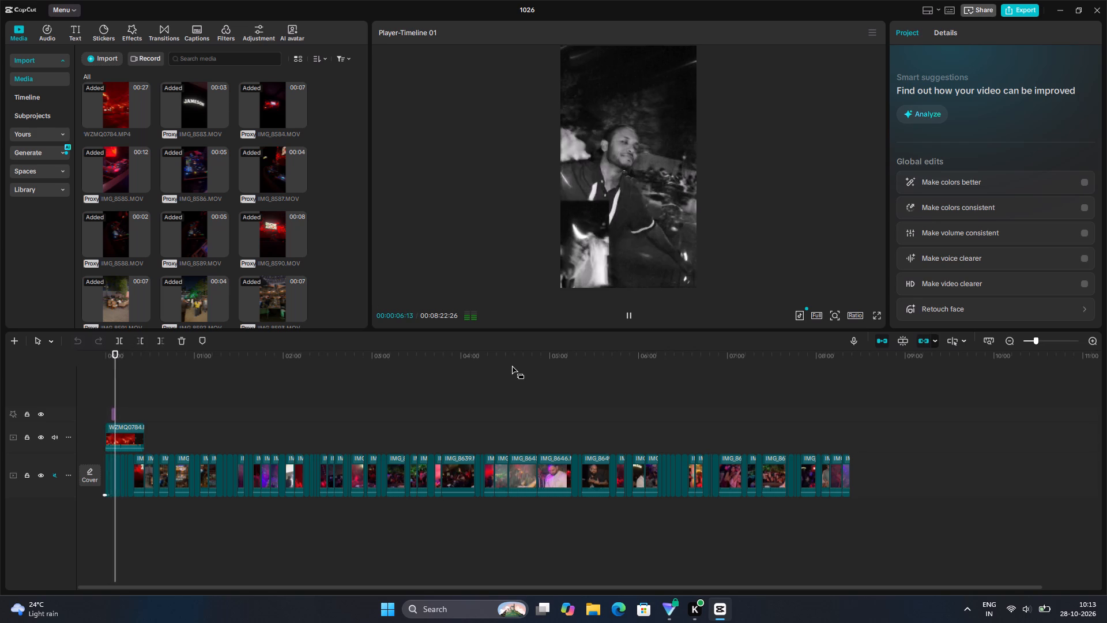
{"action": "key", "text": "space"}
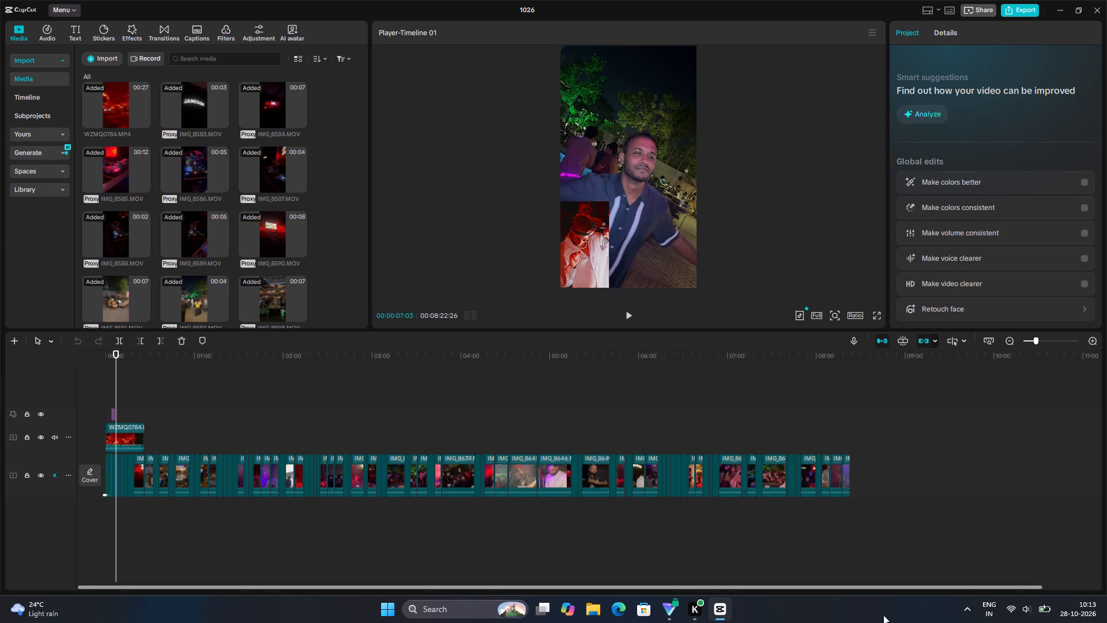
Raise the system volume to about half.
{"action": "left_click", "coordinate": [1026, 607]}
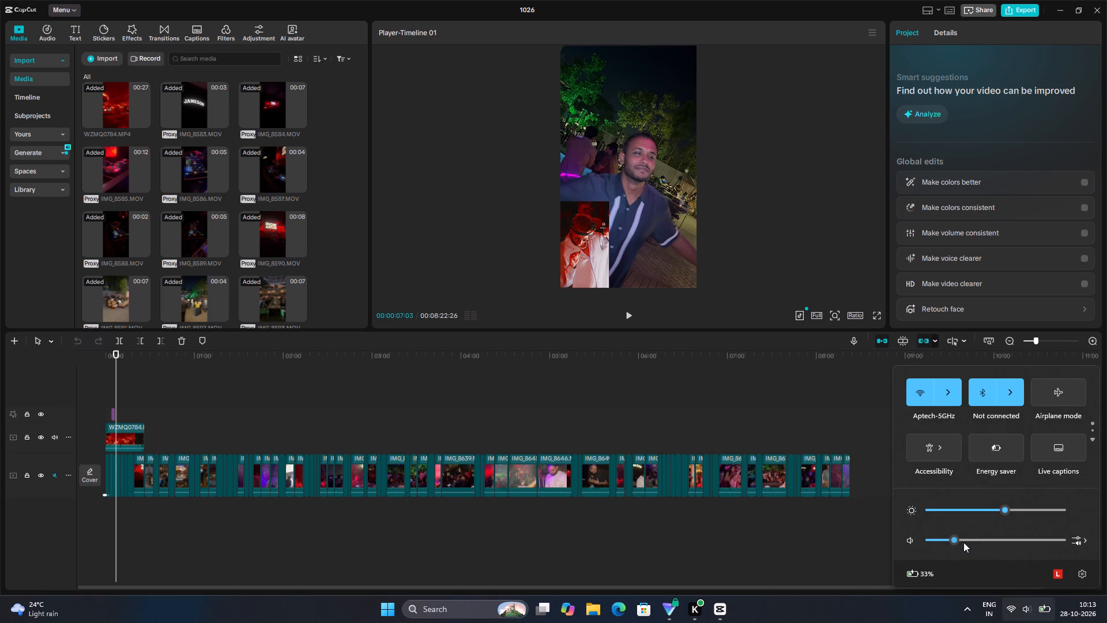
{"action": "left_click_drag", "start_coordinate": [958, 536], "coordinate": [1002, 533]}
Replay the timeline from the start to about 22 seconds, pausing along the way to compare the main clips with the overlaid video.
{"action": "left_click_drag", "start_coordinate": [116, 374], "coordinate": [0, 348]}
{"action": "key", "text": "space"}
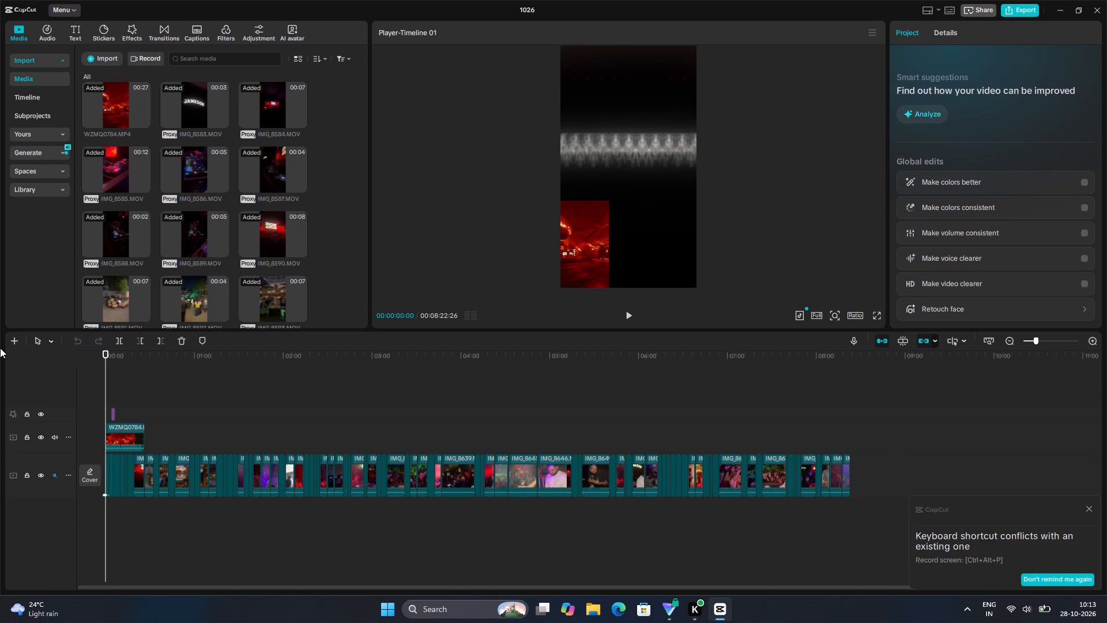
{"action": "key", "text": "space"}
{"action": "key", "text": "space"}
{"action": "left_click", "coordinate": [1087, 509]}
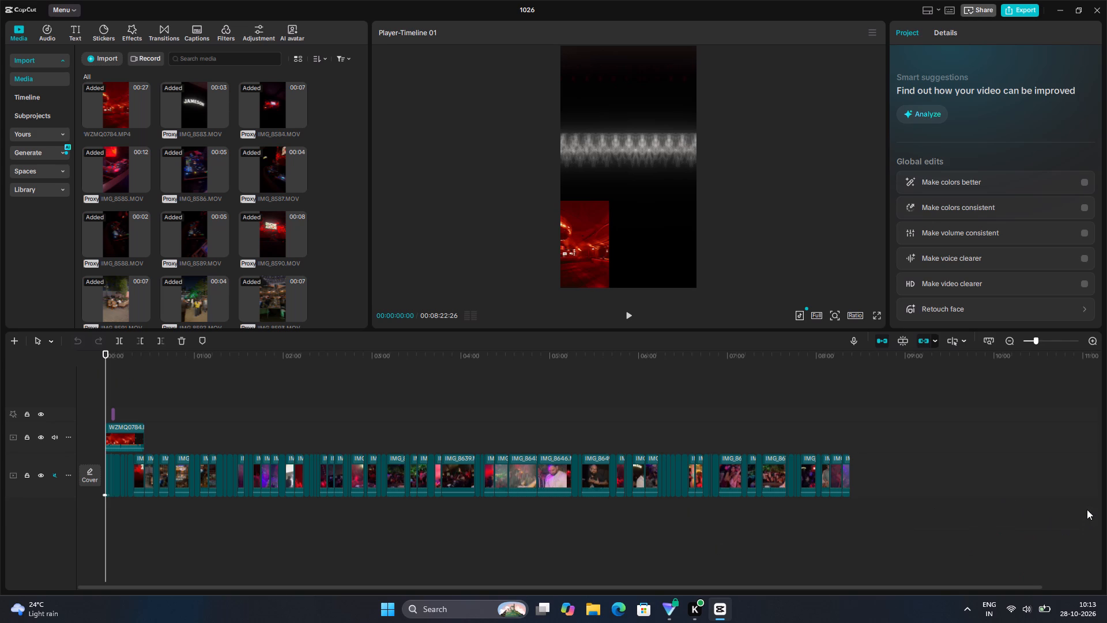
{"action": "left_click", "coordinate": [627, 312]}
{"action": "left_click", "coordinate": [627, 312]}
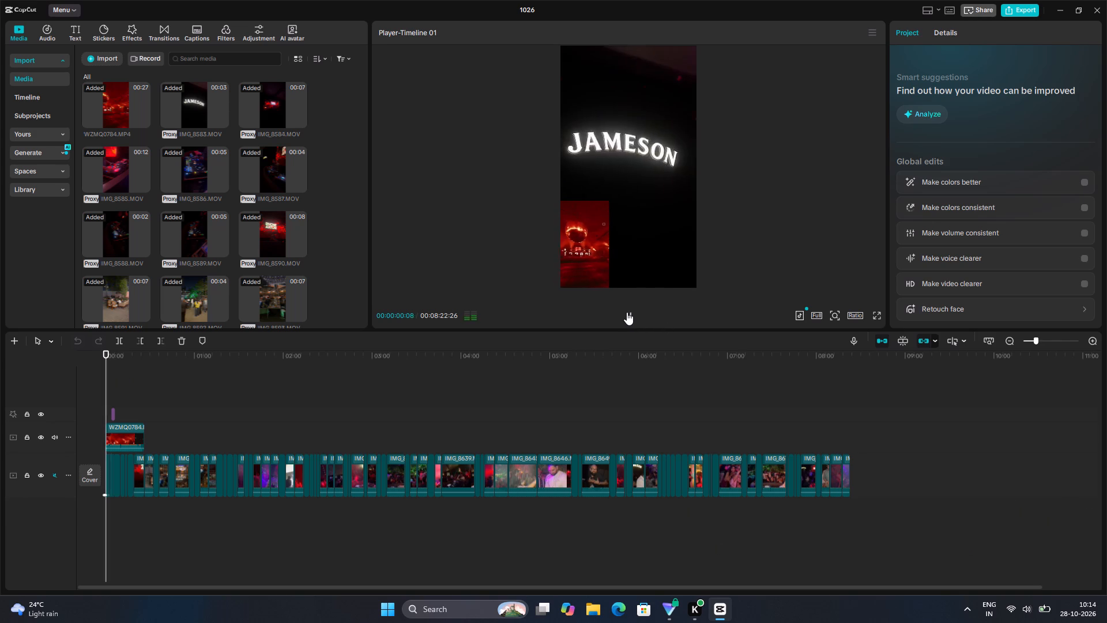
{"action": "left_click", "coordinate": [627, 312]}
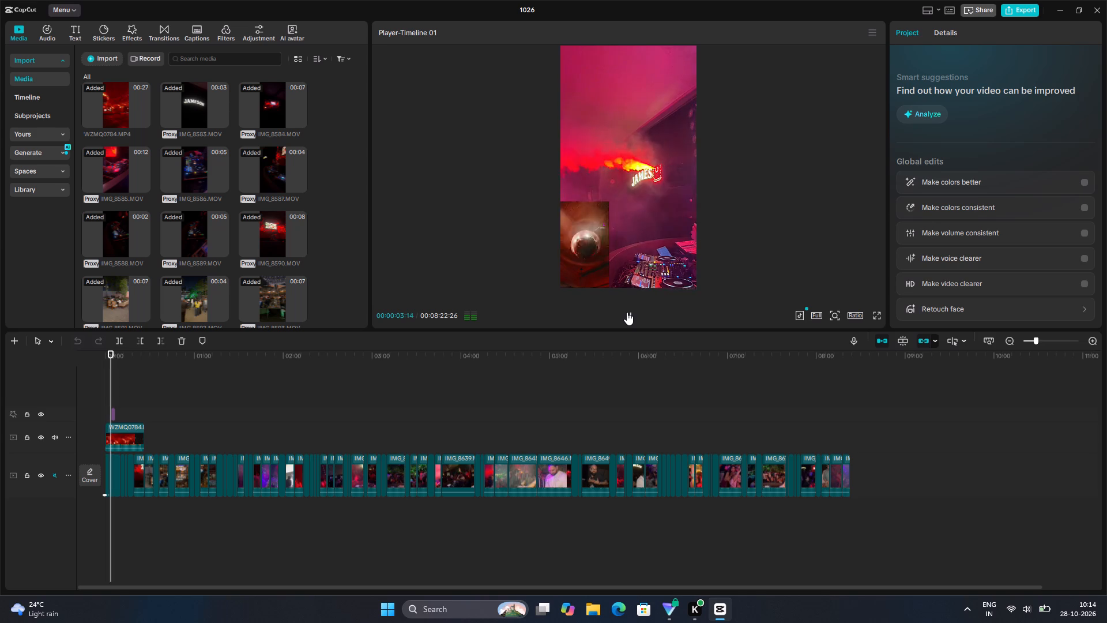
{"action": "left_click", "coordinate": [627, 312]}
{"action": "left_click", "coordinate": [627, 312]}
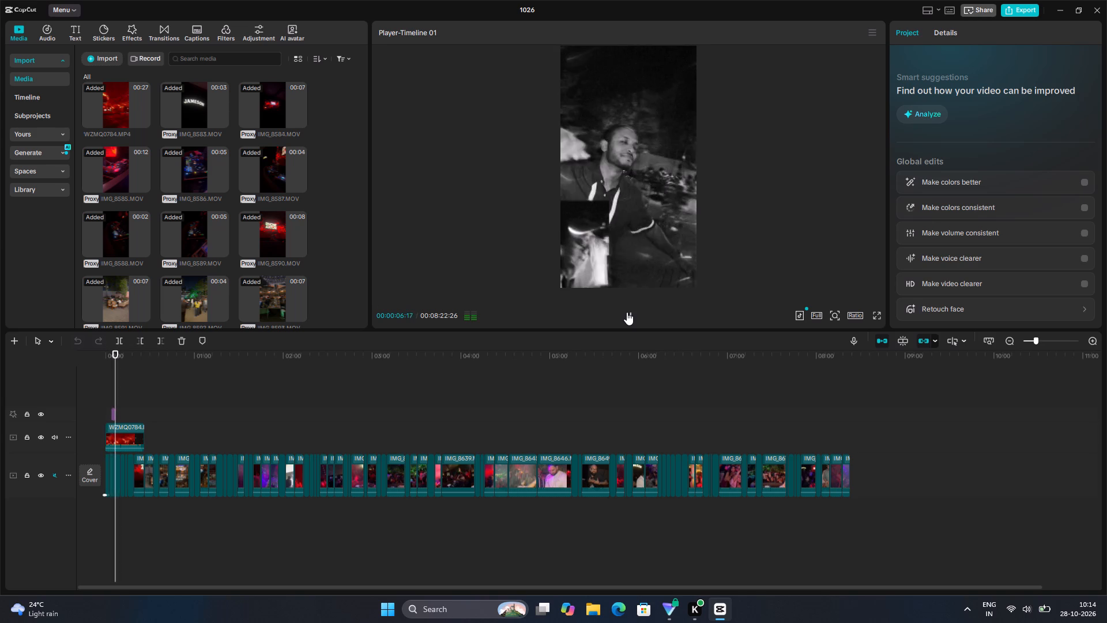
{"action": "left_click", "coordinate": [627, 312]}
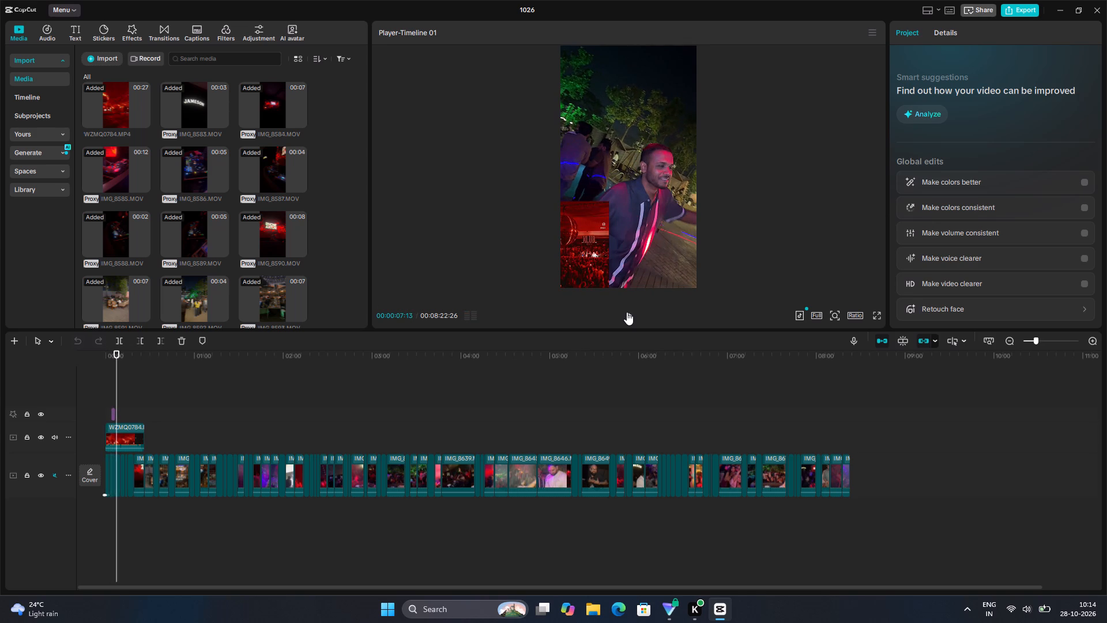
{"action": "left_click", "coordinate": [627, 312]}
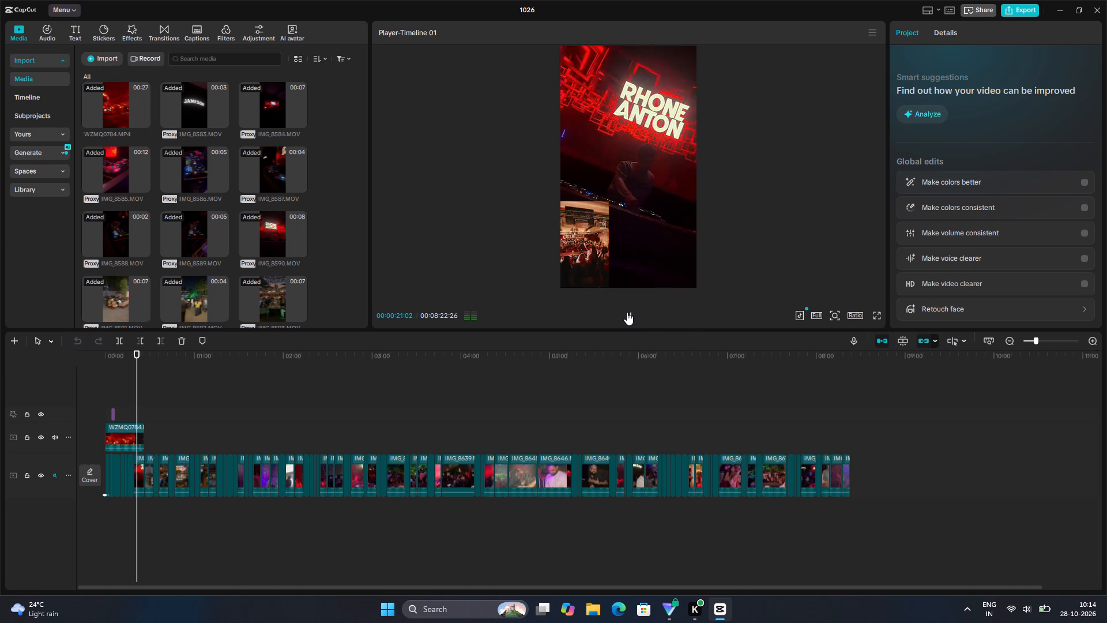
{"action": "left_click", "coordinate": [627, 312]}
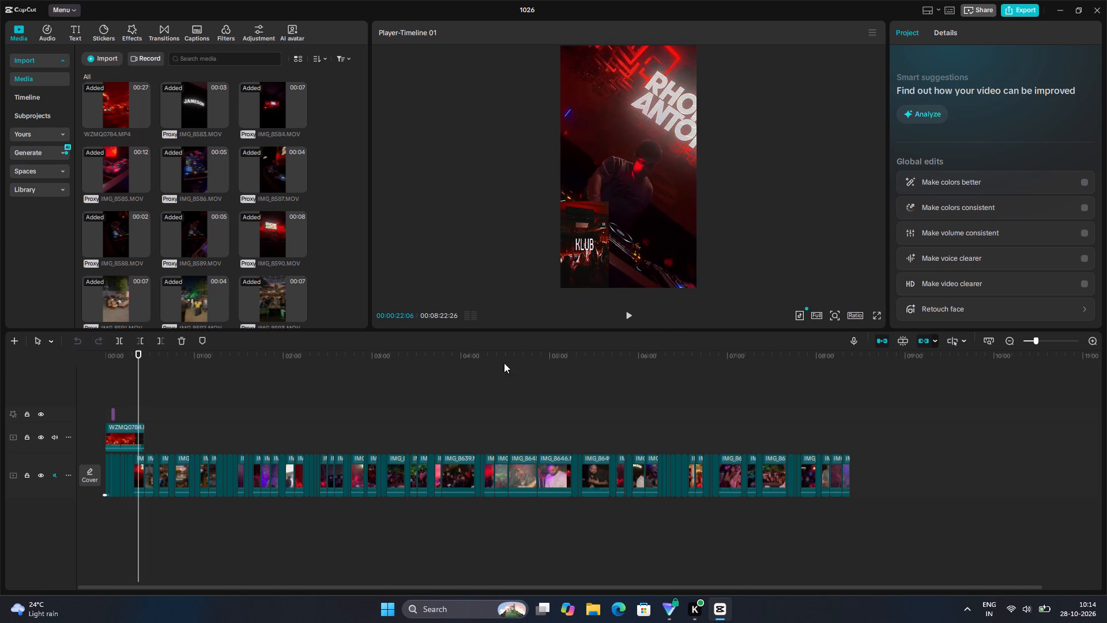
Return the playhead to the start and review the edit again up to about 7 seconds.
{"action": "left_click_drag", "start_coordinate": [137, 371], "coordinate": [31, 364]}
{"action": "key", "text": "space"}
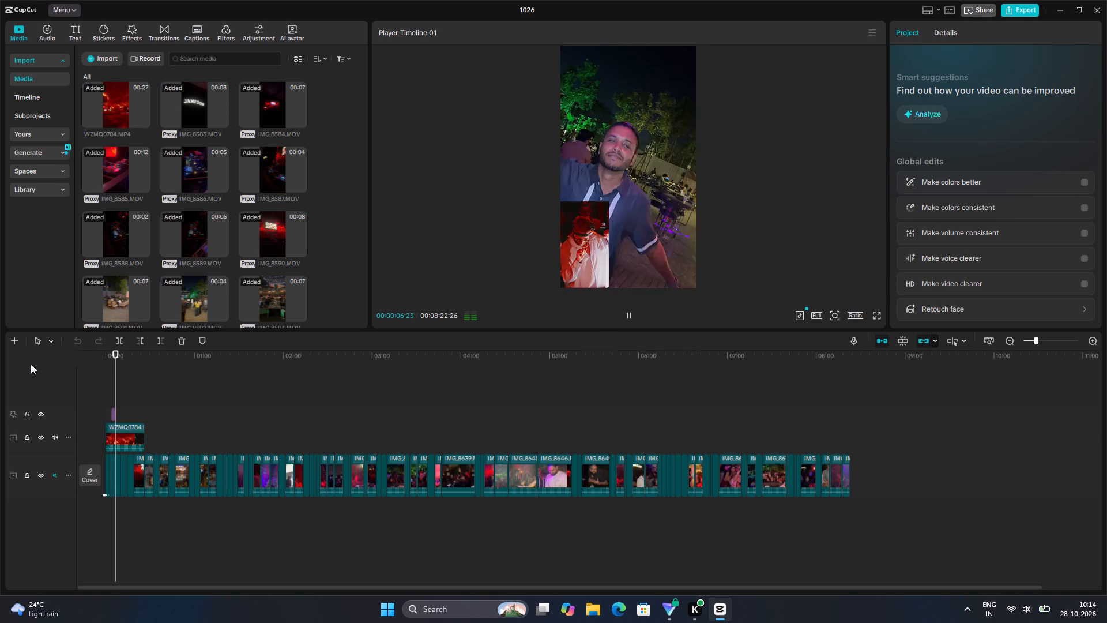
{"action": "key", "text": "space"}
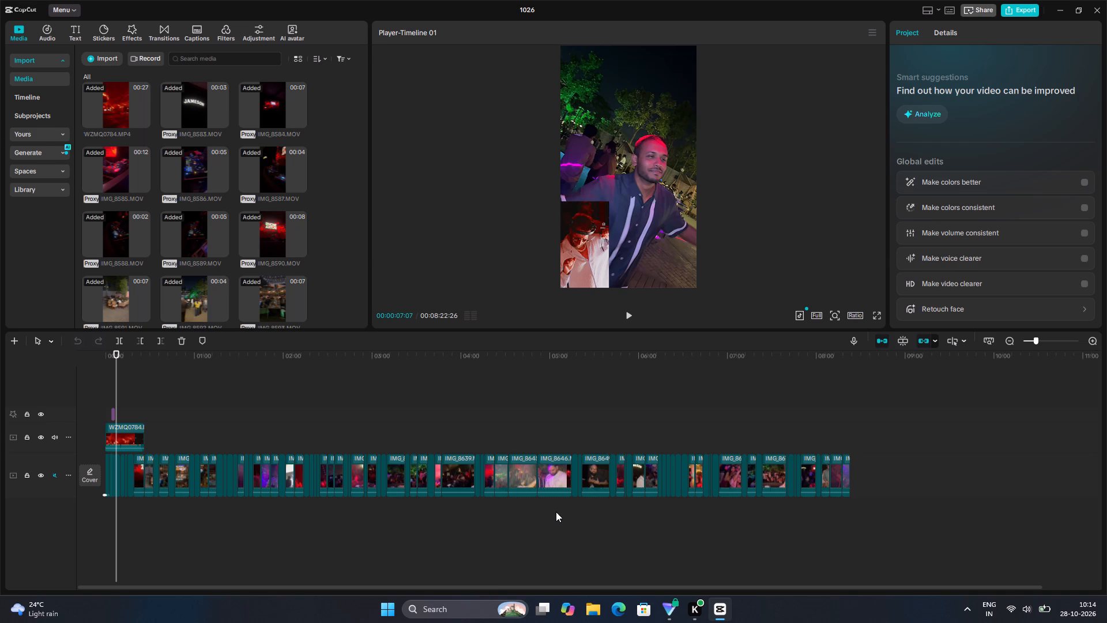
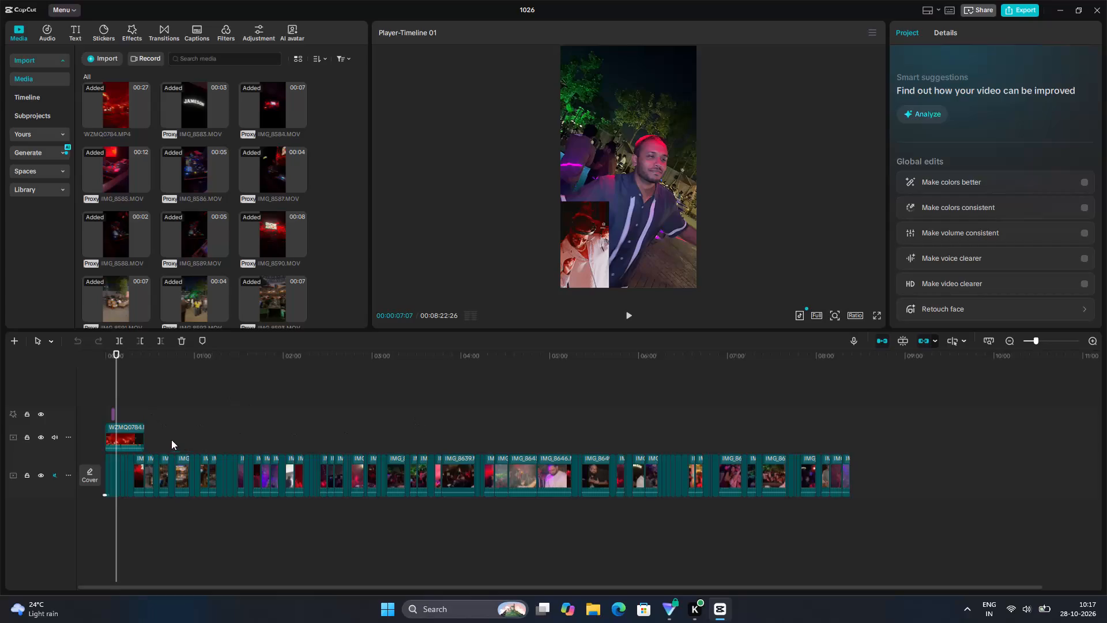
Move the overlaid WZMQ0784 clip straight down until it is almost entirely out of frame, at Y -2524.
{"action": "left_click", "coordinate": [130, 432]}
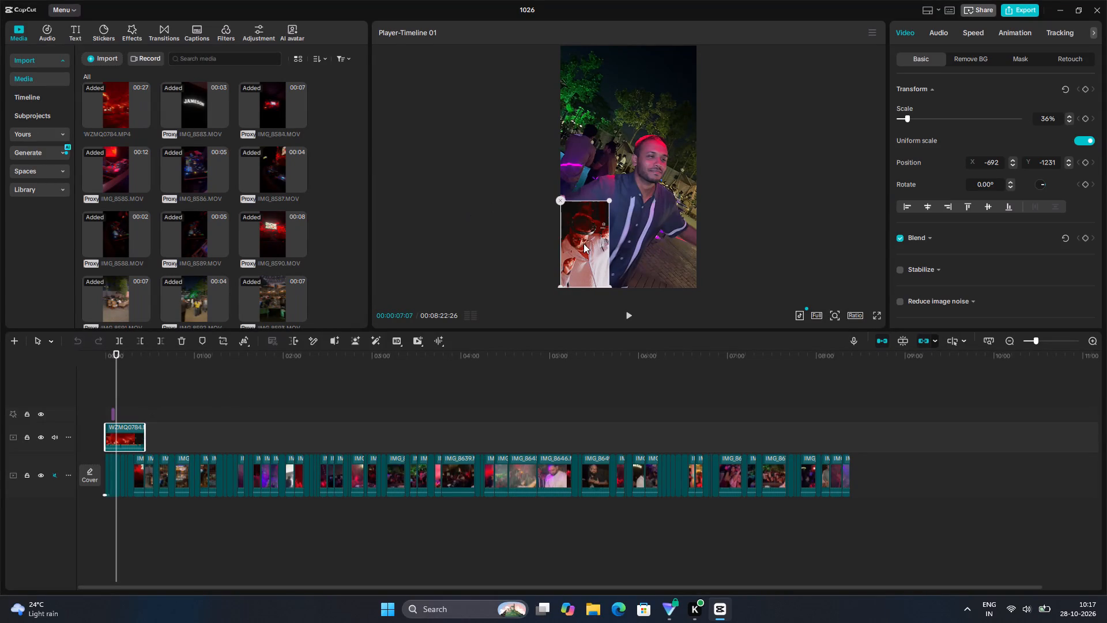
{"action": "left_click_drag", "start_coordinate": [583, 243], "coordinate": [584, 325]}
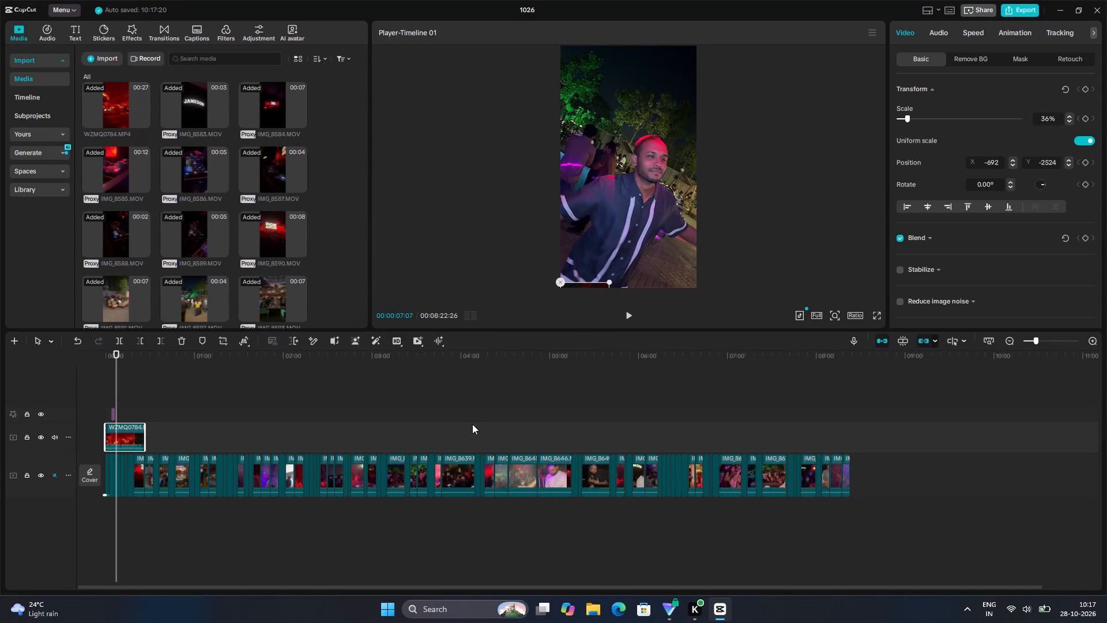
Play the edit from the start to about 7 seconds to review the main clips with the overlay out of the way.
{"action": "scroll", "coordinate": [472, 424], "scroll_direction": "up", "scroll_amount": 8, "text": "ctrl"}
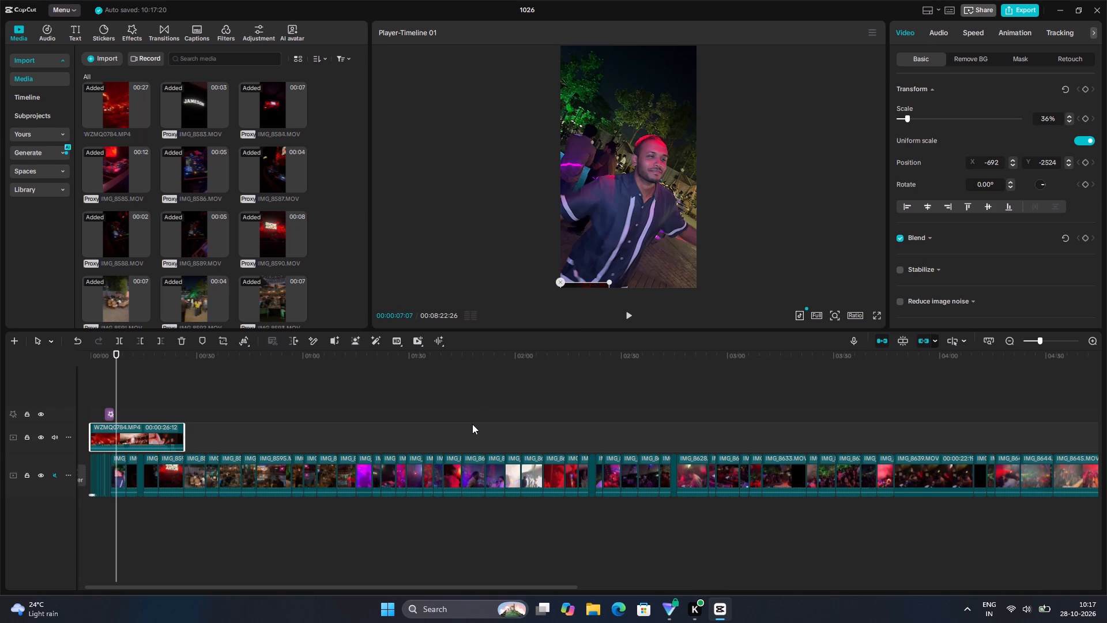
{"action": "scroll", "coordinate": [472, 424], "scroll_direction": "down", "scroll_amount": 1}
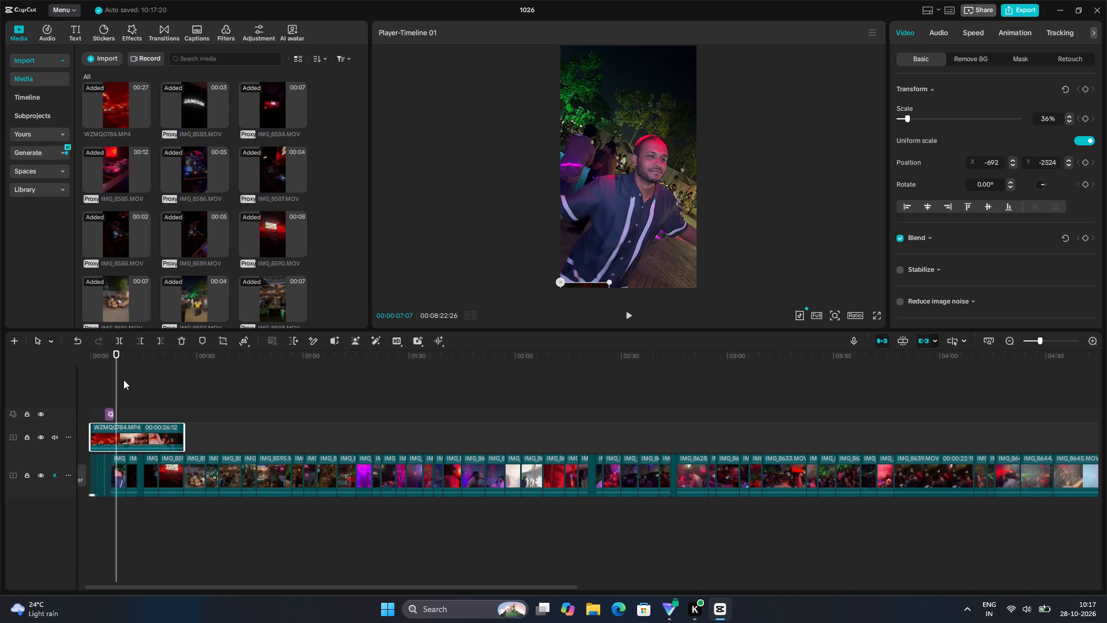
{"action": "left_click_drag", "start_coordinate": [118, 381], "coordinate": [52, 377]}
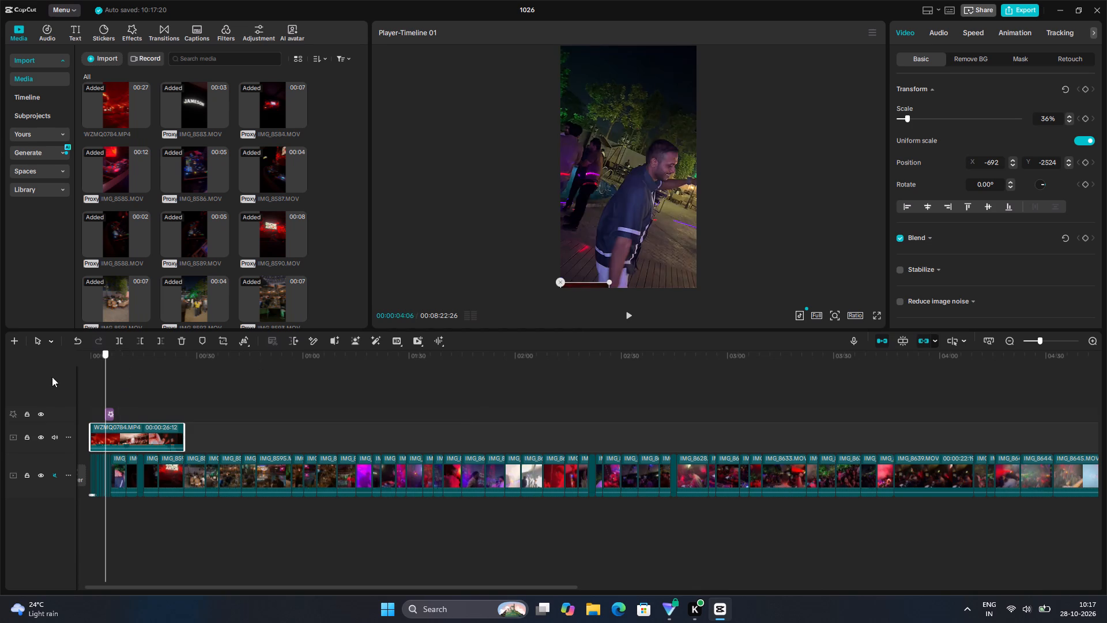
{"action": "left_click_drag", "start_coordinate": [52, 377], "coordinate": [2, 377]}
{"action": "key", "text": "space"}
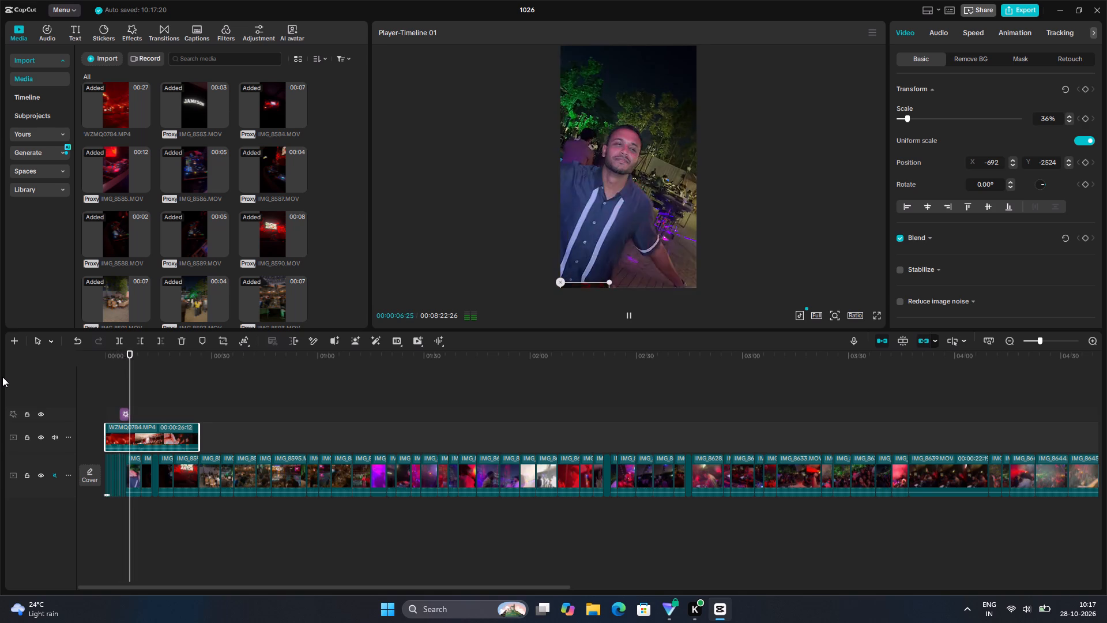
{"action": "key", "text": "space"}
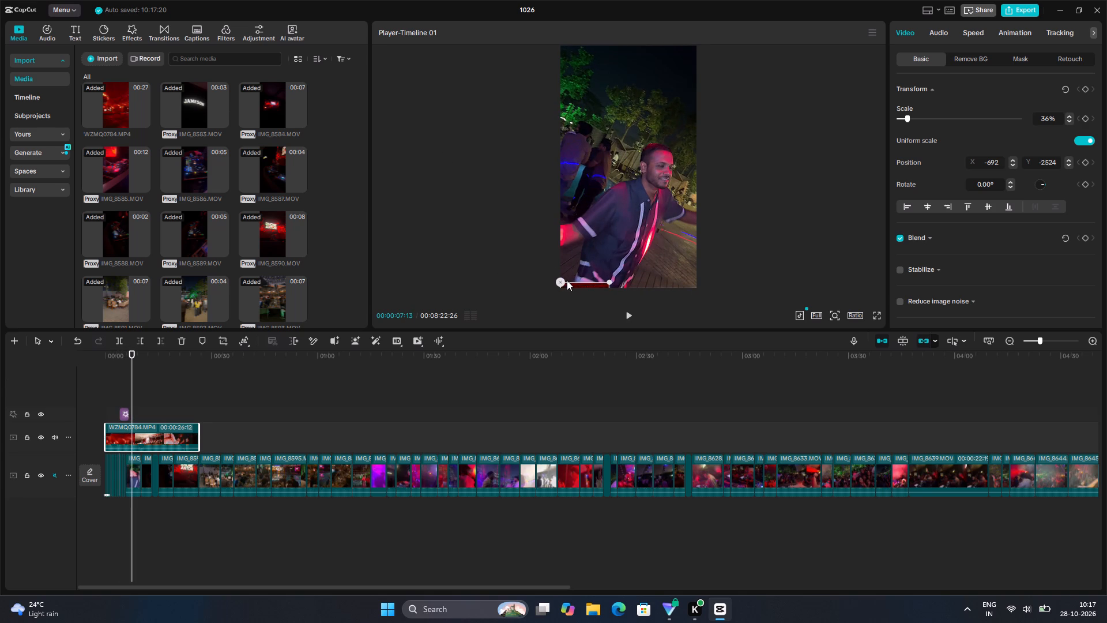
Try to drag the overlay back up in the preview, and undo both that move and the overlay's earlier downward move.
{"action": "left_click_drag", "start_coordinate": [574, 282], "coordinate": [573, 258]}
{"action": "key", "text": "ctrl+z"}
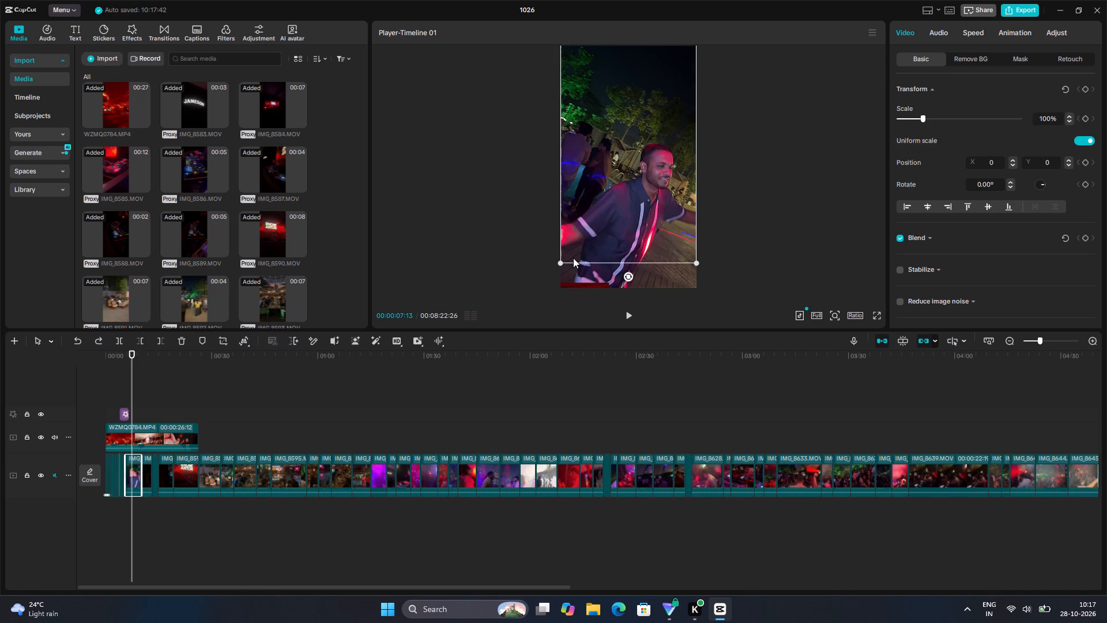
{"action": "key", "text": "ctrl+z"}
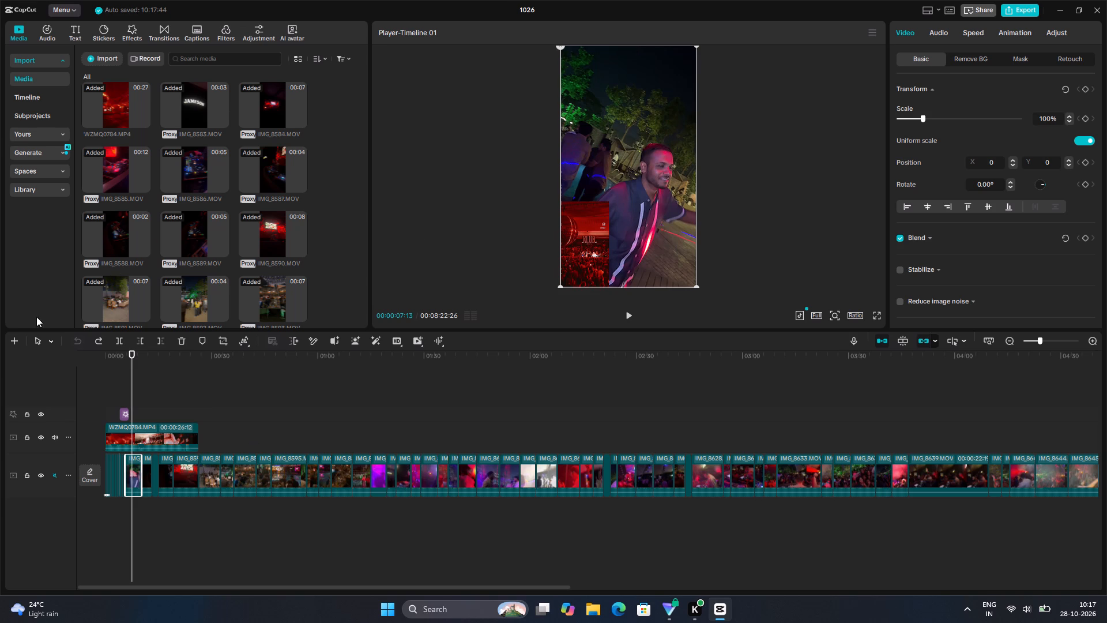
Replay the opening from the start twice, to about 4 seconds and to about 7 seconds, comparing it with the overlaid clip.
{"action": "left_click_drag", "start_coordinate": [132, 379], "coordinate": [42, 362]}
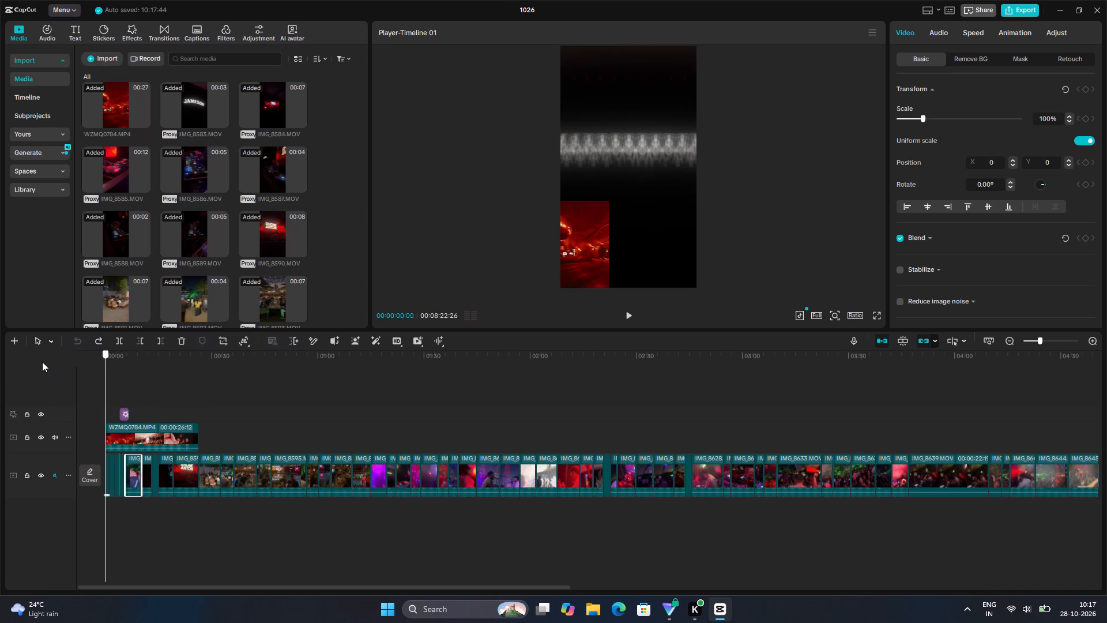
{"action": "key", "text": "space"}
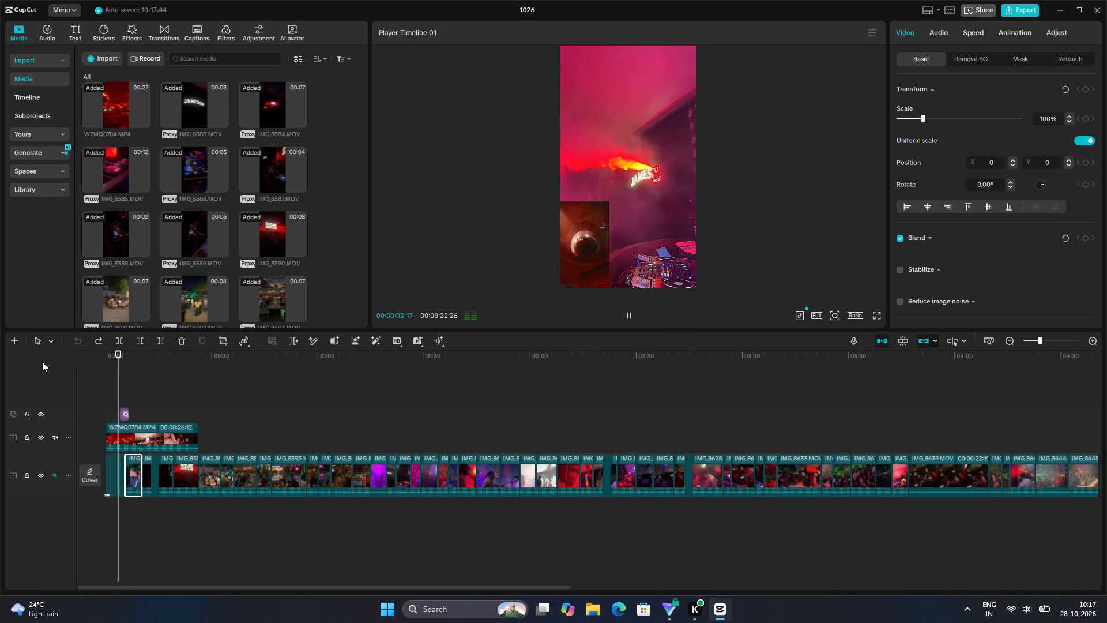
{"action": "key", "text": "space"}
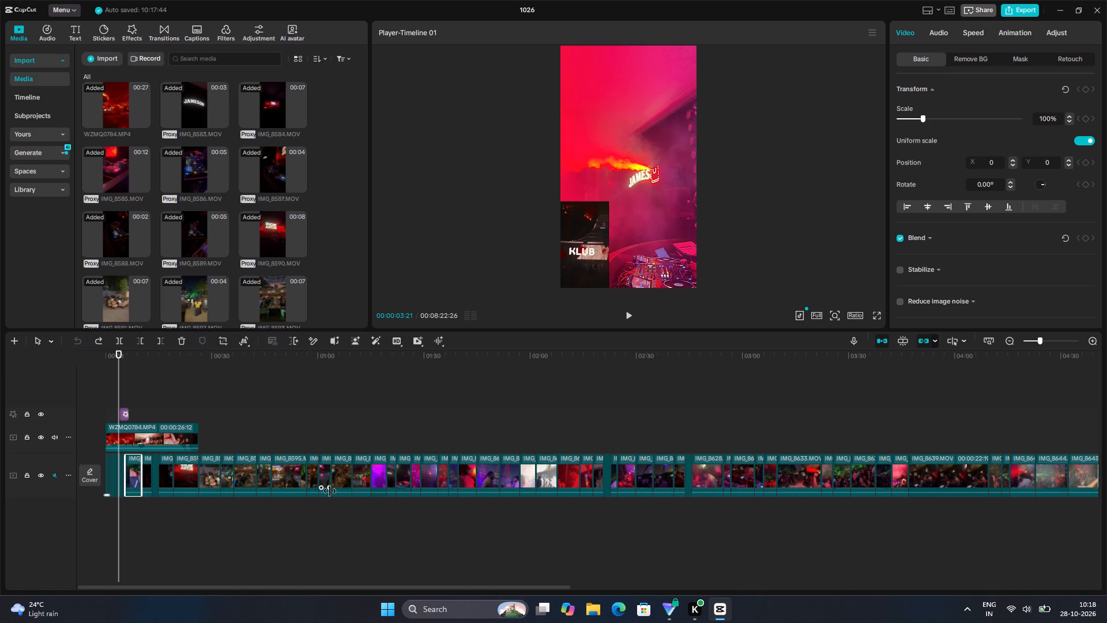
{"action": "scroll", "coordinate": [472, 391], "scroll_direction": "right", "scroll_amount": 4}
{"action": "scroll", "coordinate": [472, 391], "scroll_direction": "up", "scroll_amount": 10, "text": "ctrl"}
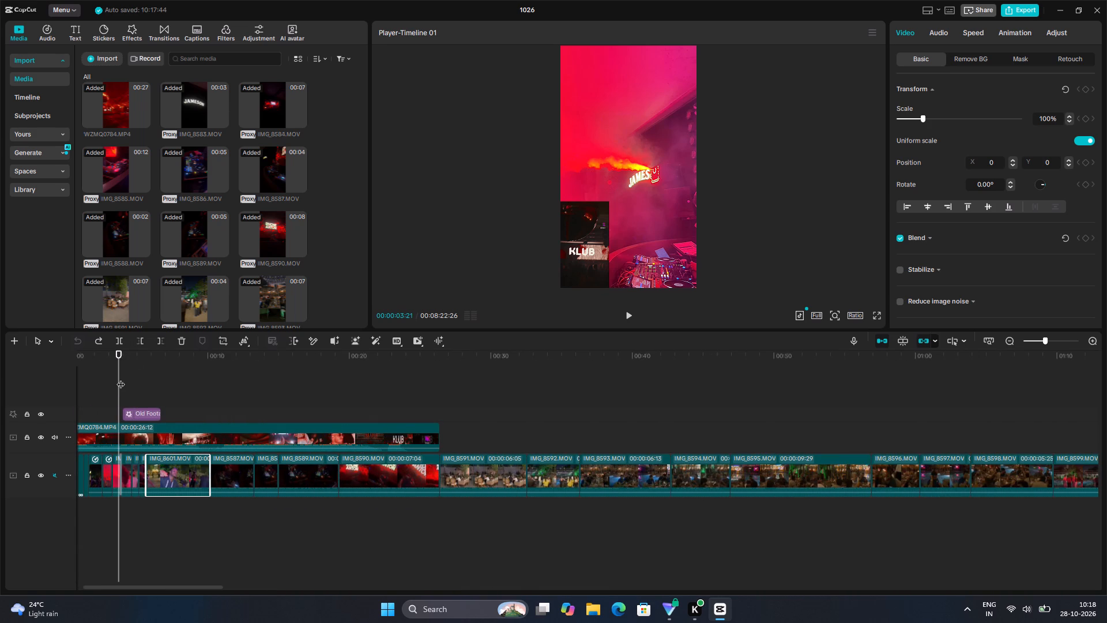
{"action": "left_click_drag", "start_coordinate": [121, 378], "coordinate": [0, 369]}
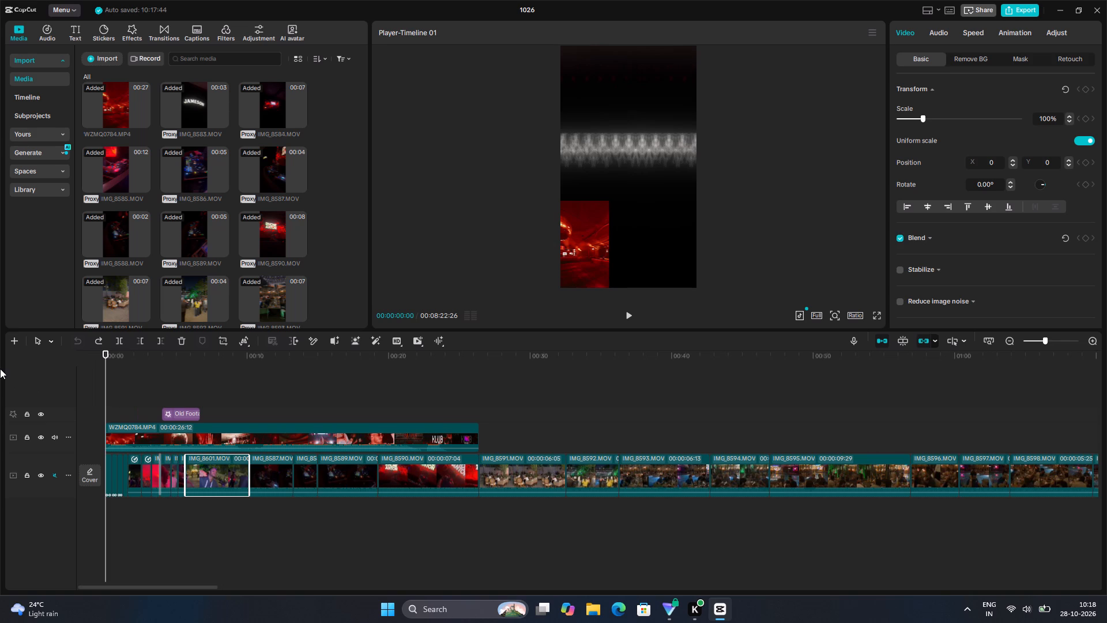
{"action": "key", "text": "space"}
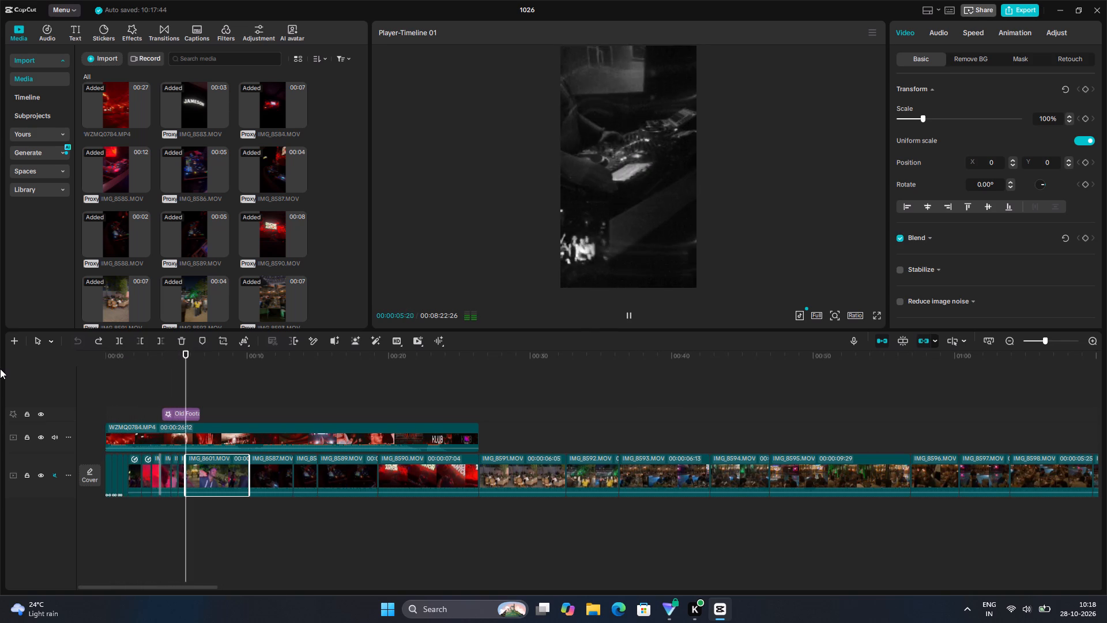
{"action": "key", "text": "space"}
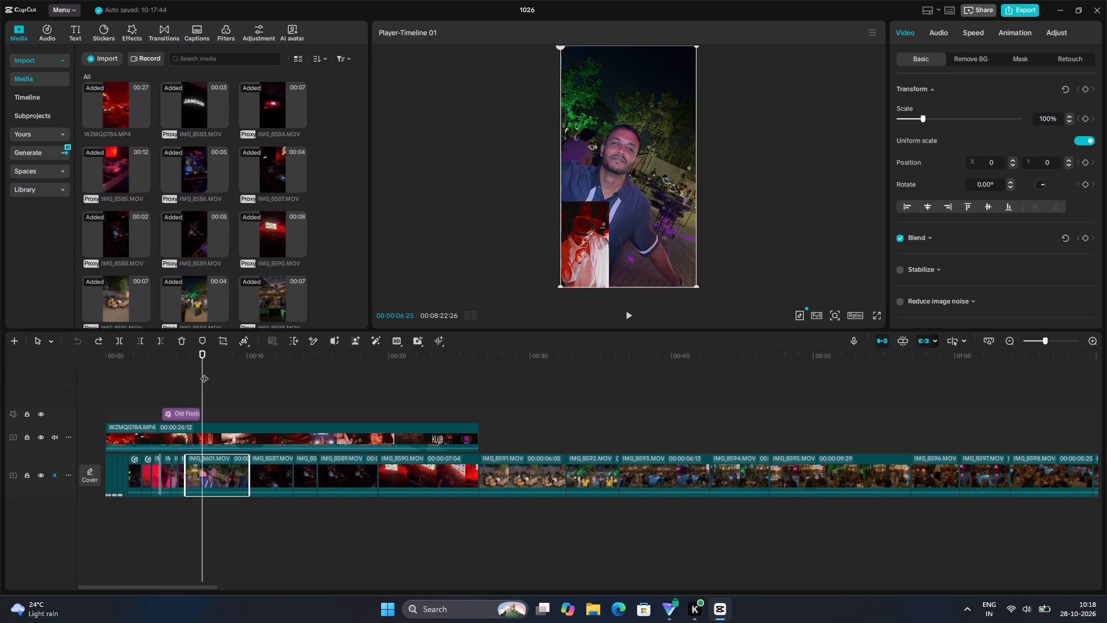
Scrub through the main clips up to about 49 seconds, recheck the Old Footage effect section near 5 seconds, and return to the start.
{"action": "left_click_drag", "start_coordinate": [204, 373], "coordinate": [202, 385]}
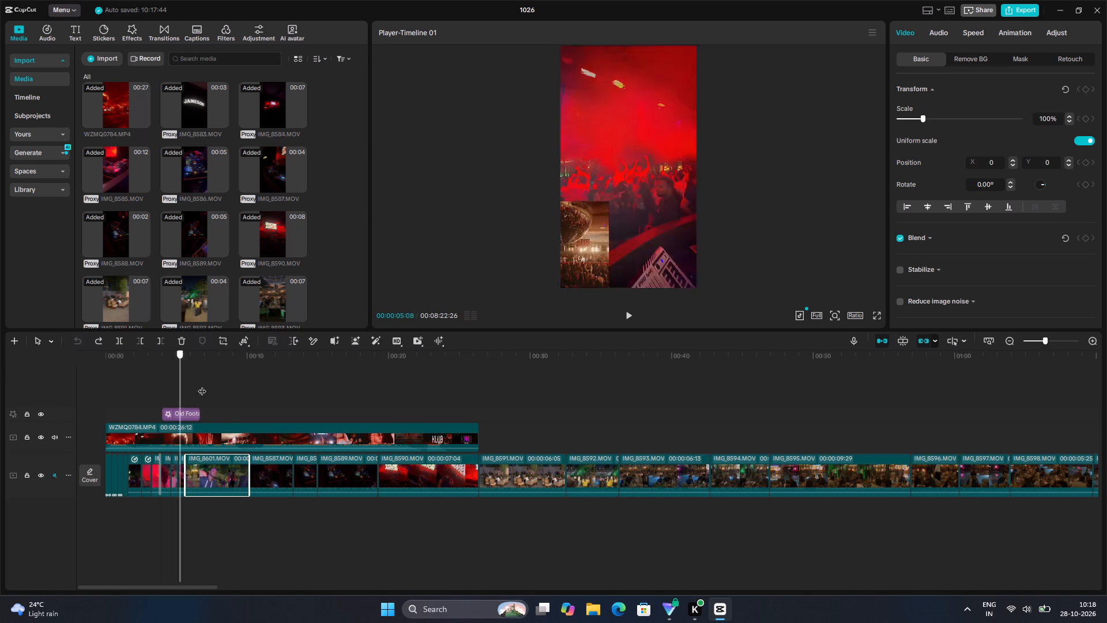
{"action": "left_click_drag", "start_coordinate": [202, 385], "coordinate": [807, 376]}
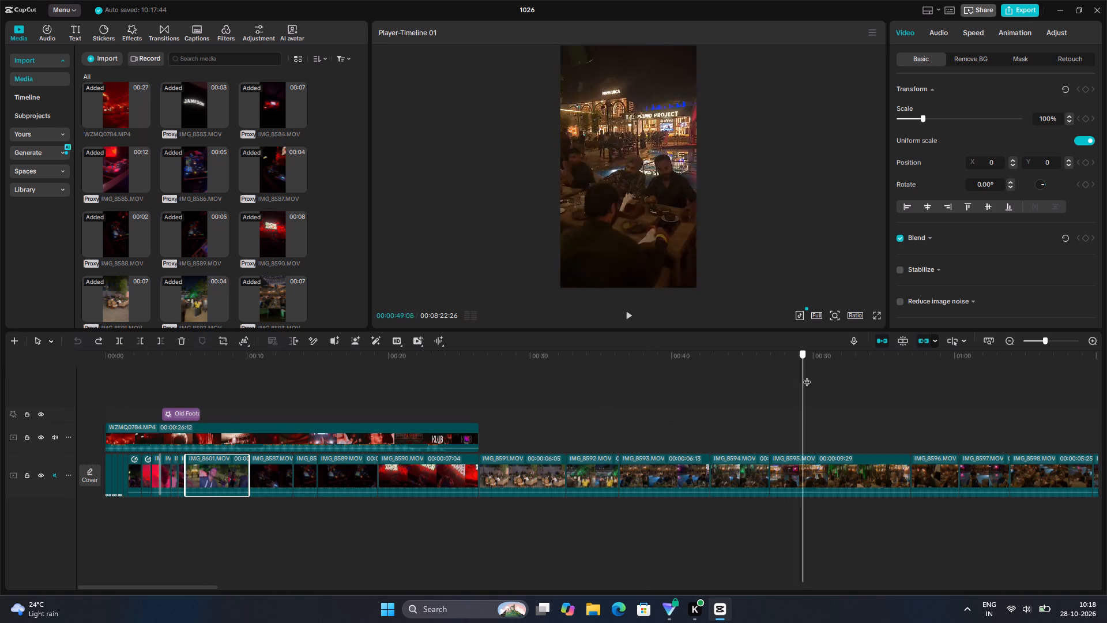
{"action": "left_click_drag", "start_coordinate": [807, 376], "coordinate": [585, 356]}
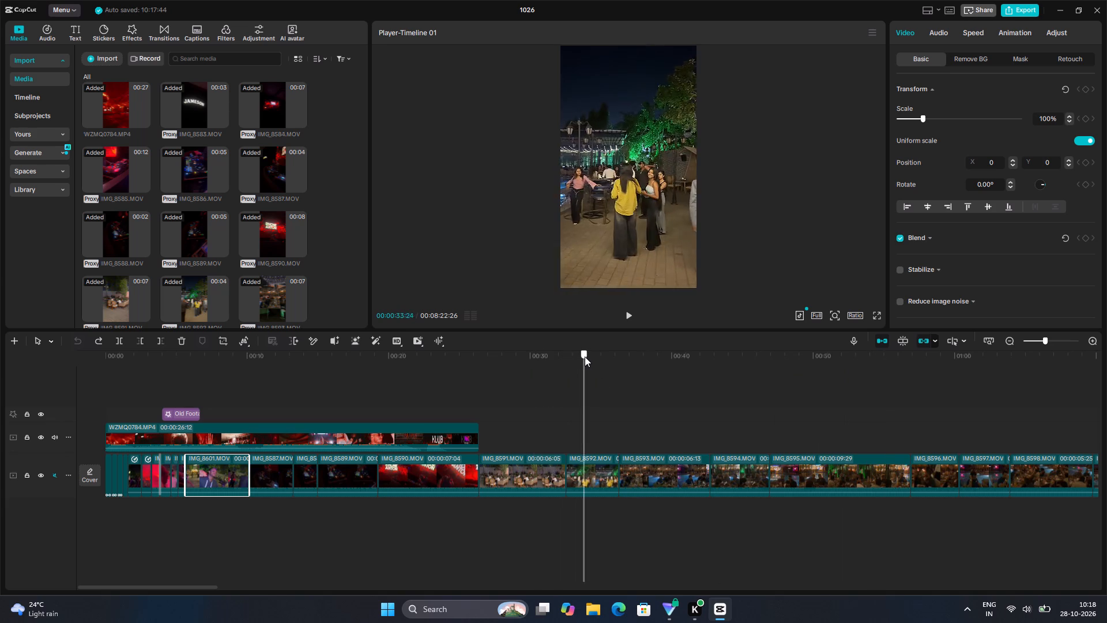
{"action": "left_click_drag", "start_coordinate": [585, 356], "coordinate": [619, 352]}
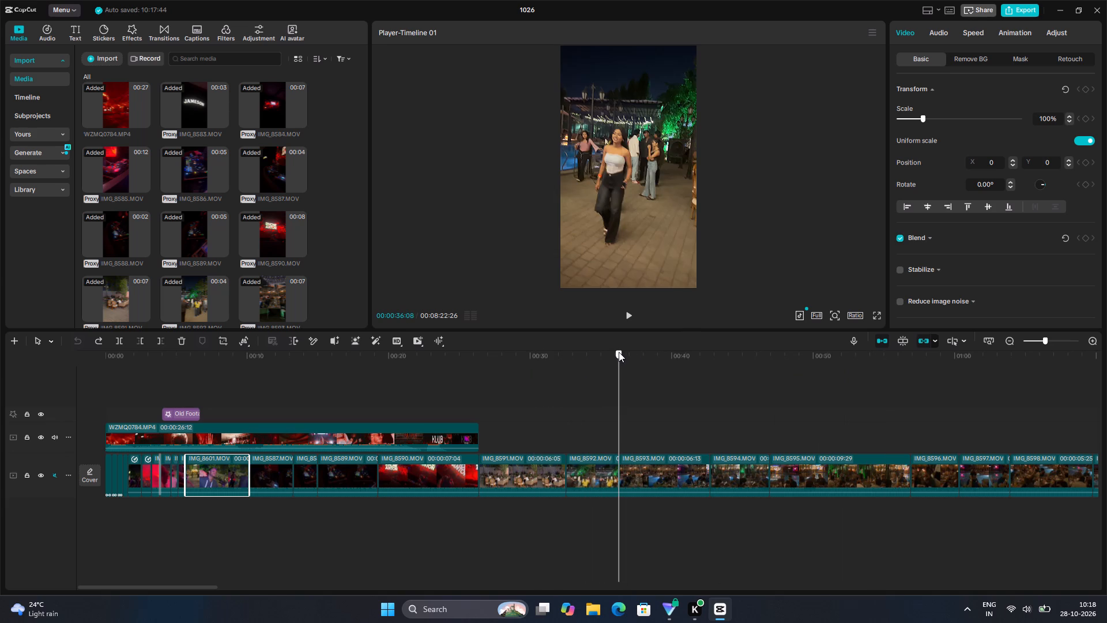
{"action": "left_click_drag", "start_coordinate": [619, 352], "coordinate": [611, 350]}
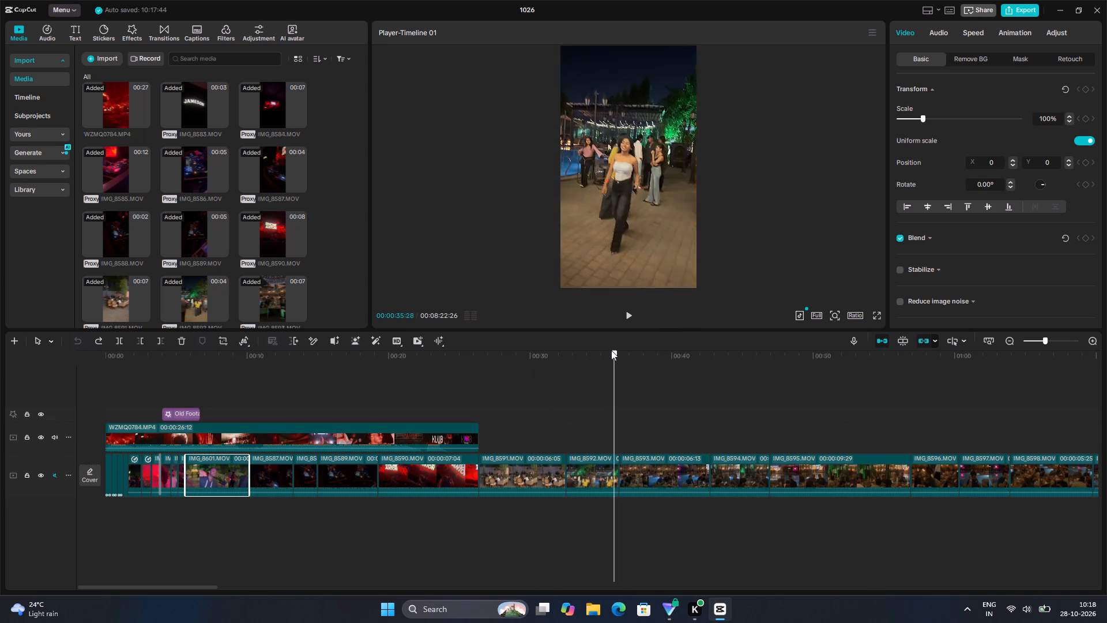
{"action": "left_click_drag", "start_coordinate": [611, 350], "coordinate": [193, 358]}
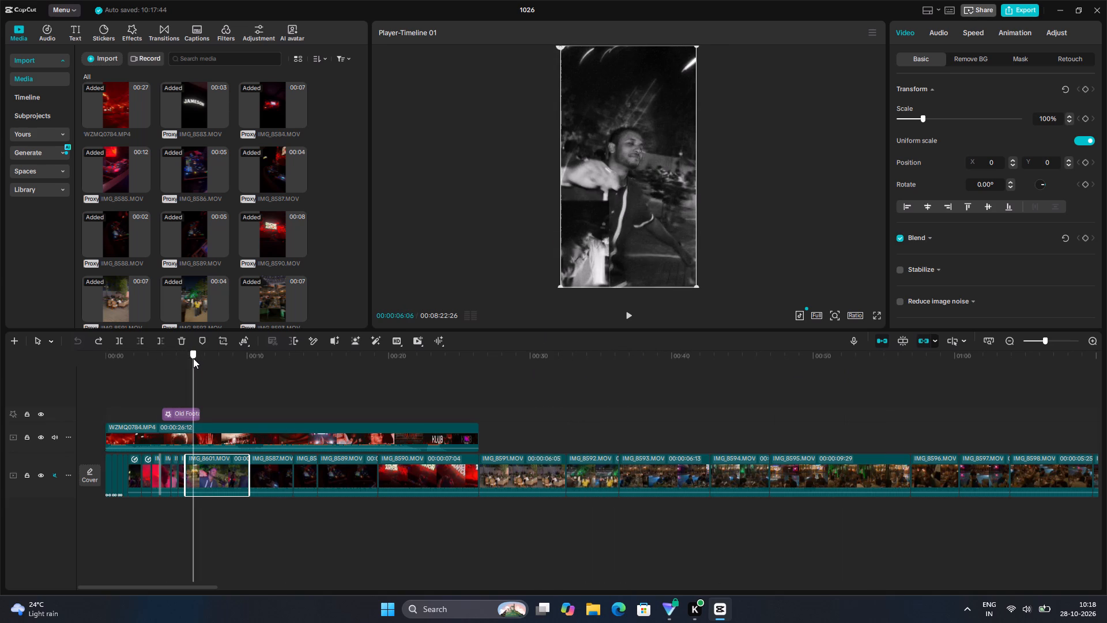
{"action": "left_click_drag", "start_coordinate": [193, 358], "coordinate": [174, 363]}
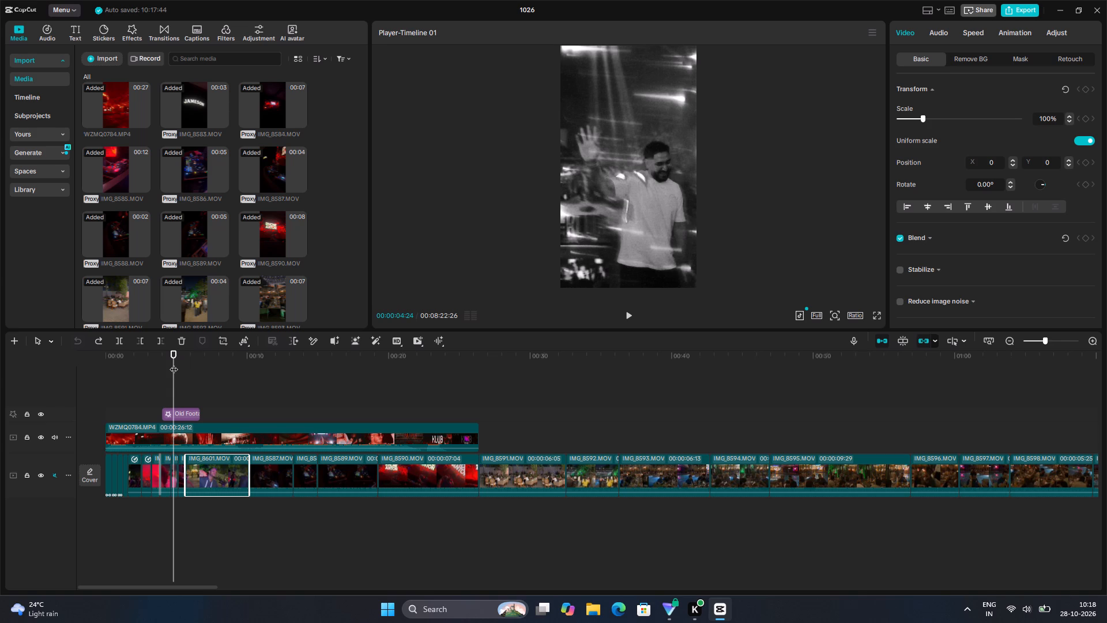
{"action": "left_click_drag", "start_coordinate": [174, 363], "coordinate": [86, 369]}
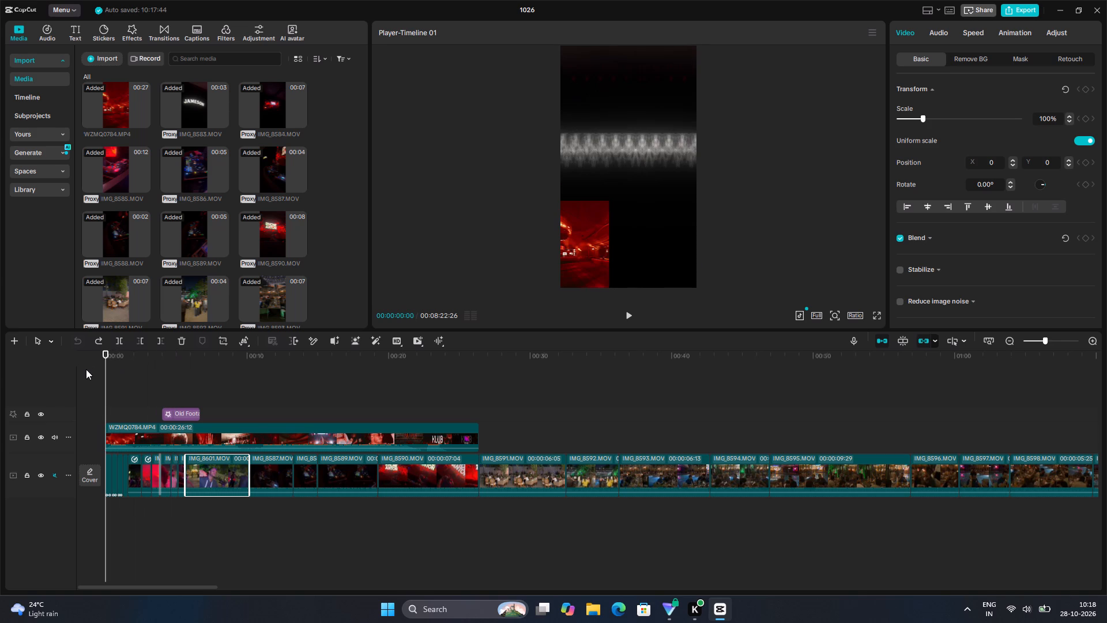
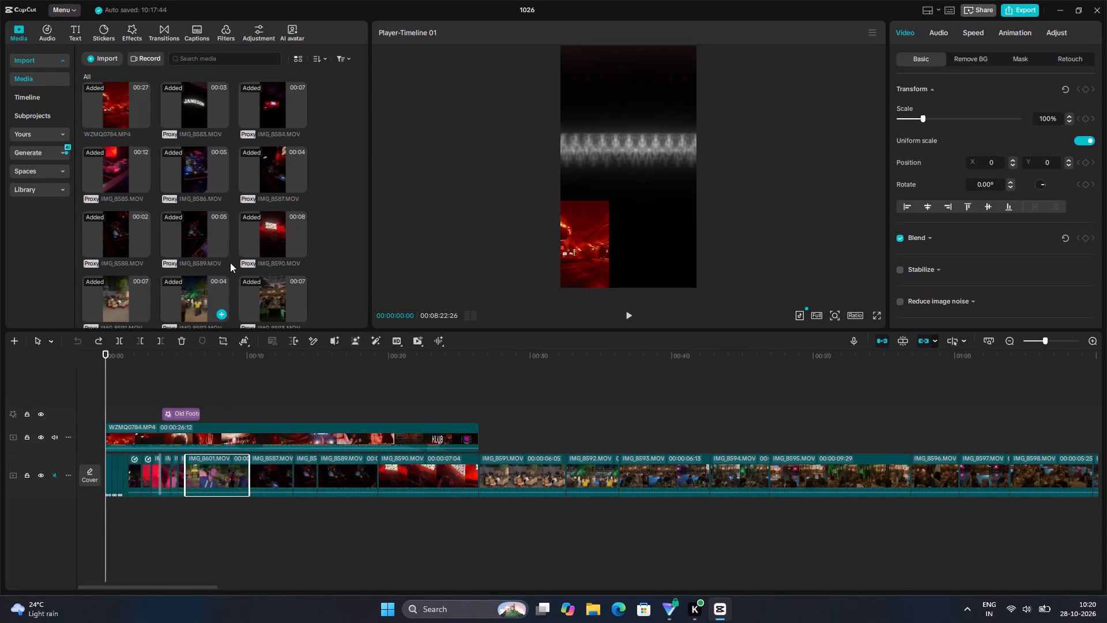
Replay the opening, split IMG_8601 at 00:00:06:19 near the end of the Old Footage effect, and delete the part after the cut.
{"action": "key", "text": "space"}
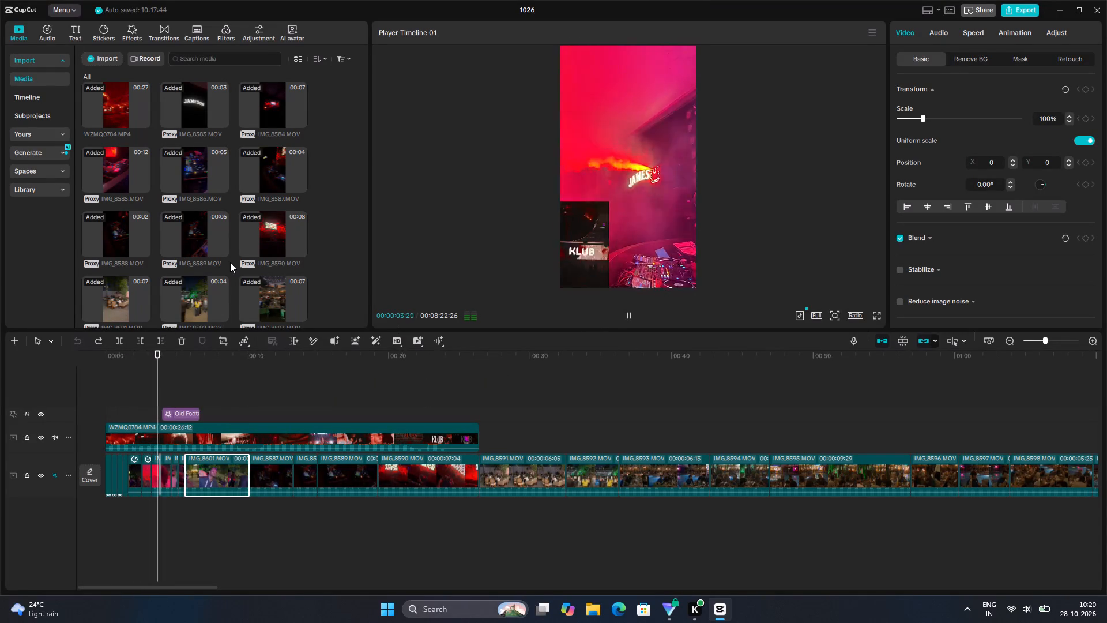
{"action": "key", "text": "space"}
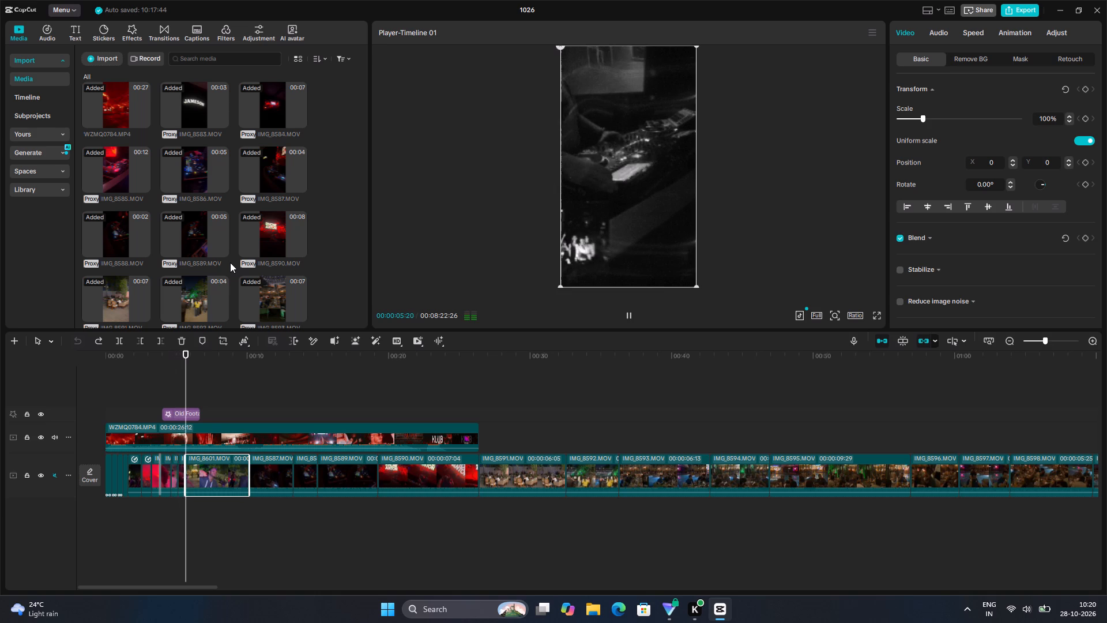
{"action": "key", "text": "space"}
{"action": "key", "text": "space"}
{"action": "key", "text": "space"}
{"action": "key", "text": "space"}
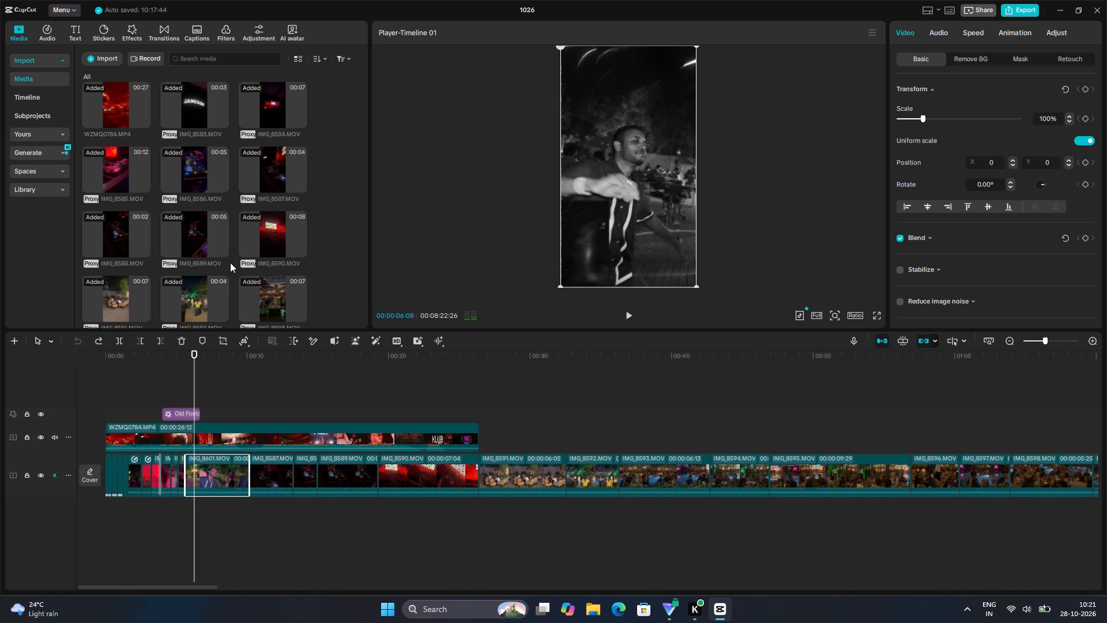
{"action": "key", "text": "space"}
{"action": "key", "text": "space"}
{"action": "key", "text": "space"}
{"action": "key", "text": "space"}
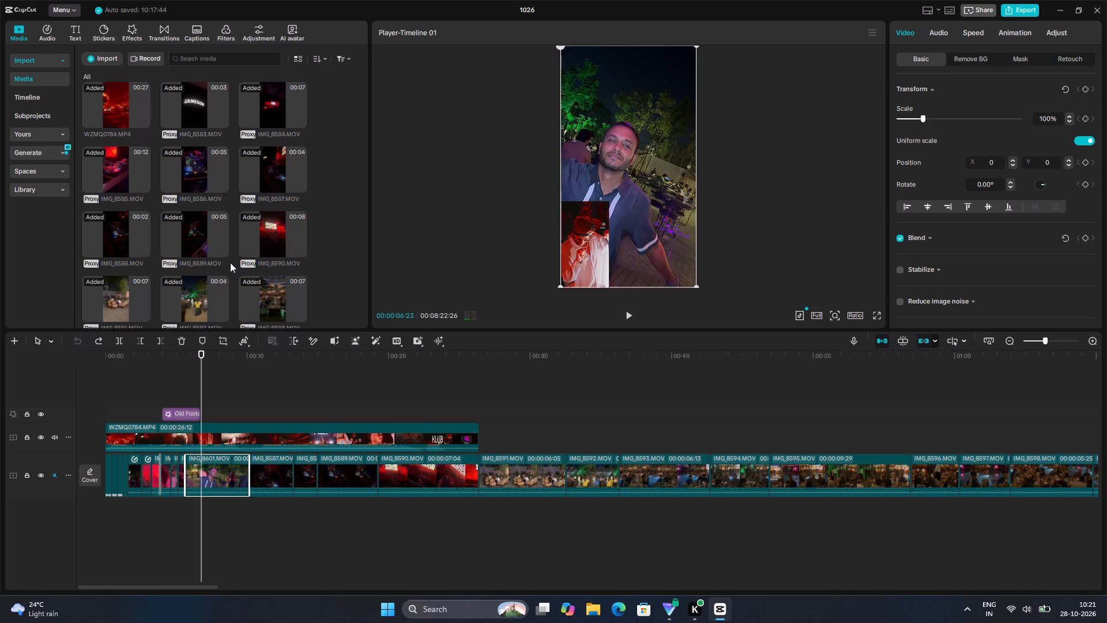
{"action": "left_click", "coordinate": [202, 368]}
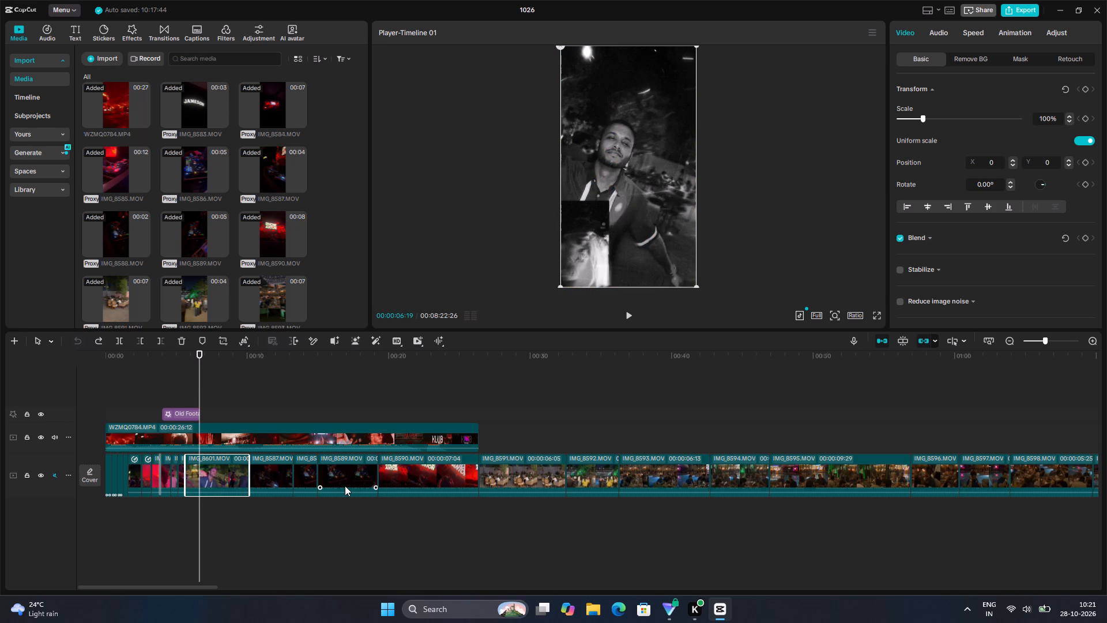
{"action": "key", "text": "ctrl+b"}
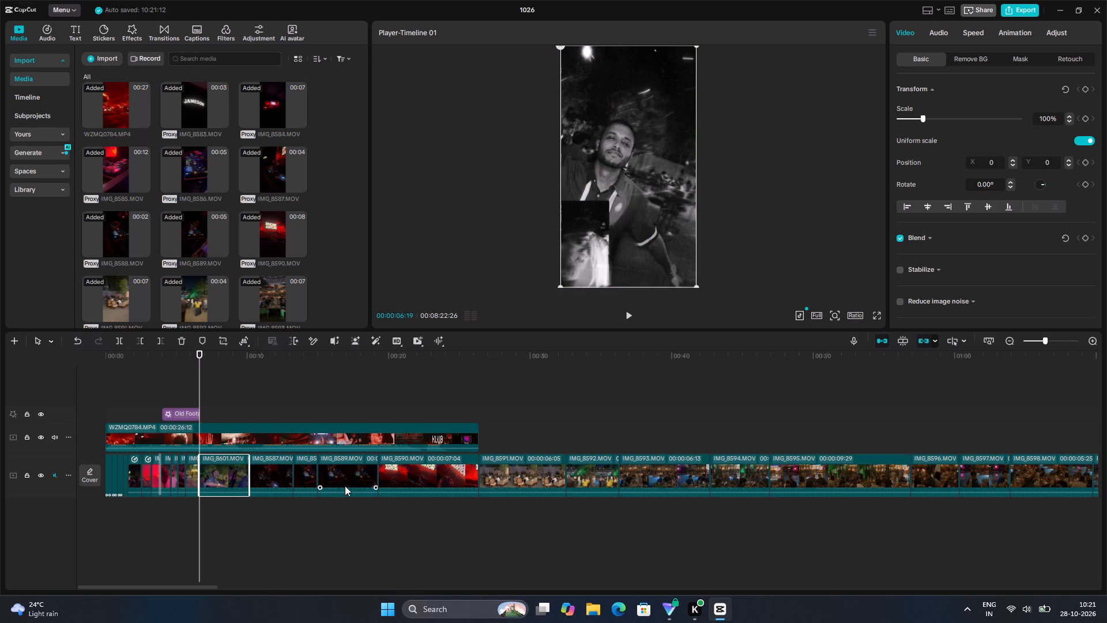
{"action": "key", "text": "Delete"}
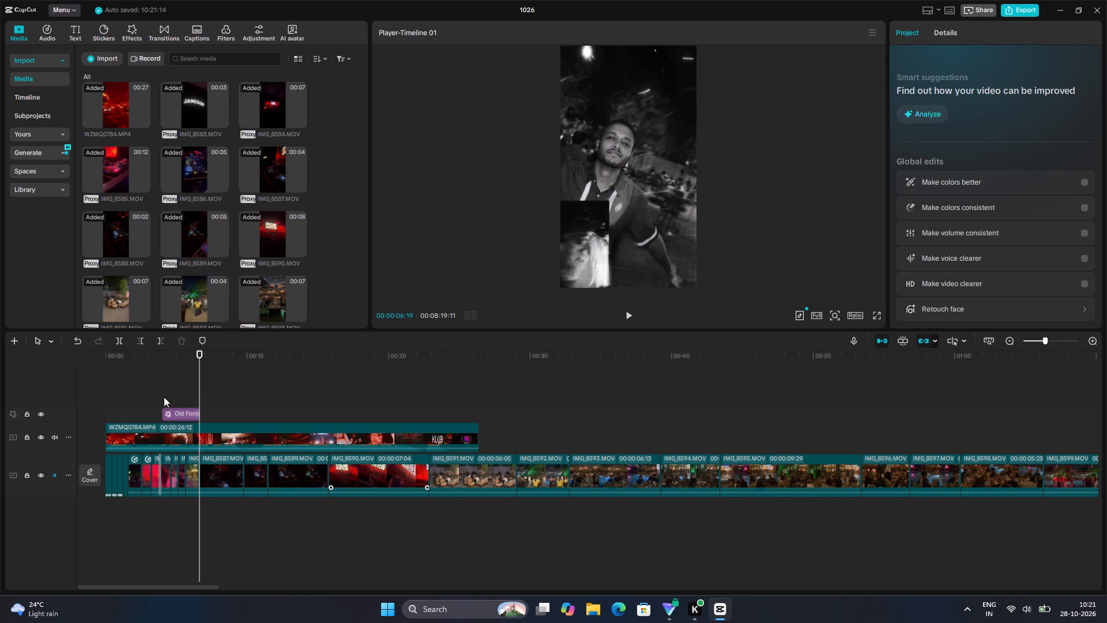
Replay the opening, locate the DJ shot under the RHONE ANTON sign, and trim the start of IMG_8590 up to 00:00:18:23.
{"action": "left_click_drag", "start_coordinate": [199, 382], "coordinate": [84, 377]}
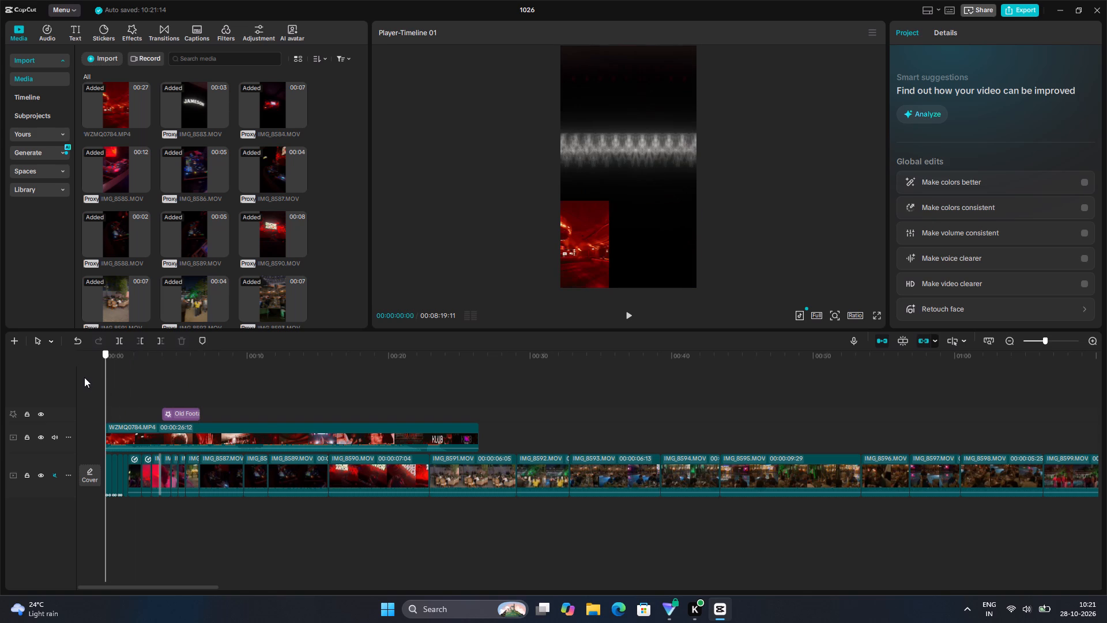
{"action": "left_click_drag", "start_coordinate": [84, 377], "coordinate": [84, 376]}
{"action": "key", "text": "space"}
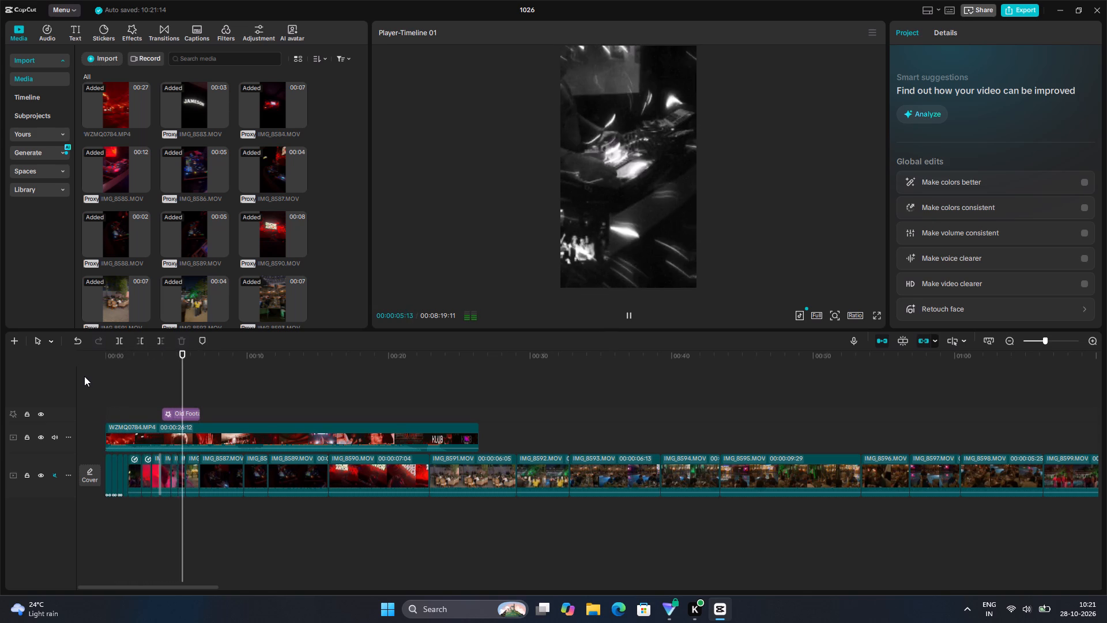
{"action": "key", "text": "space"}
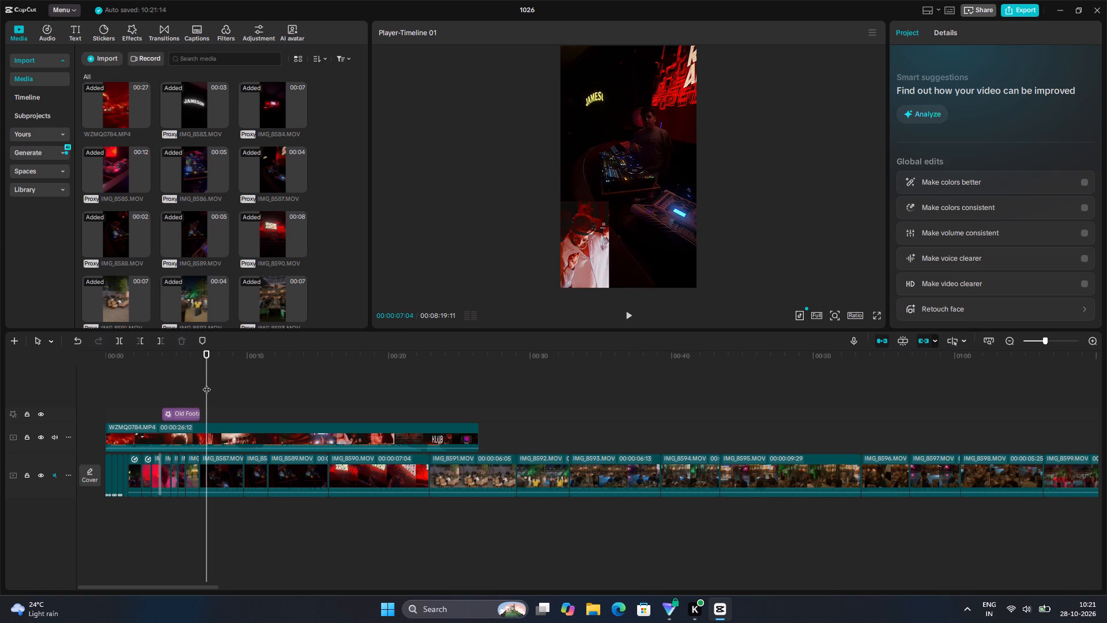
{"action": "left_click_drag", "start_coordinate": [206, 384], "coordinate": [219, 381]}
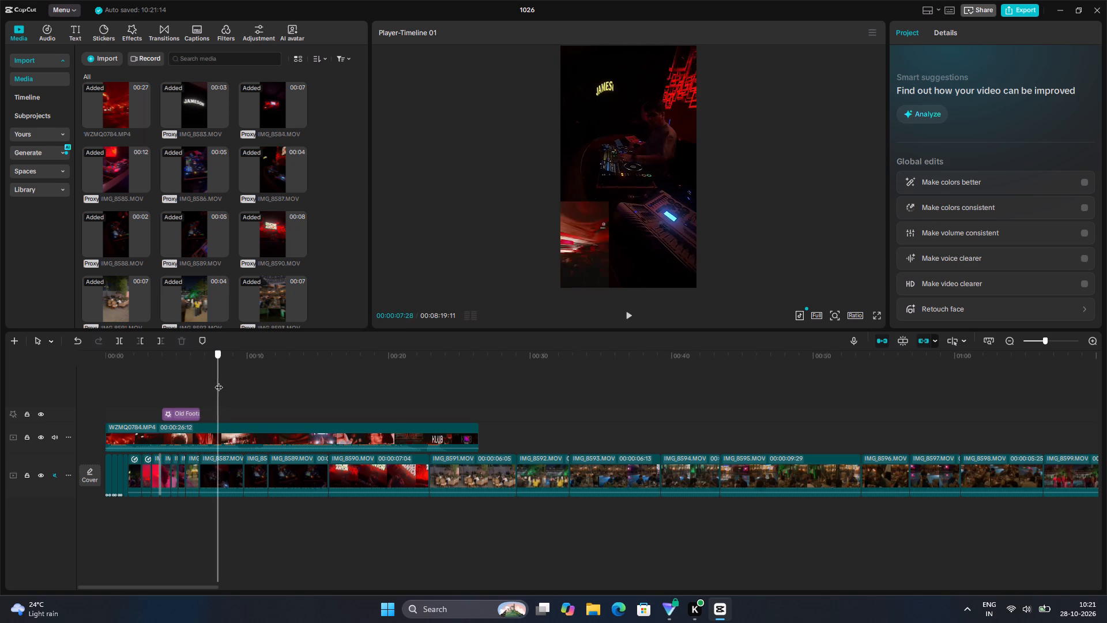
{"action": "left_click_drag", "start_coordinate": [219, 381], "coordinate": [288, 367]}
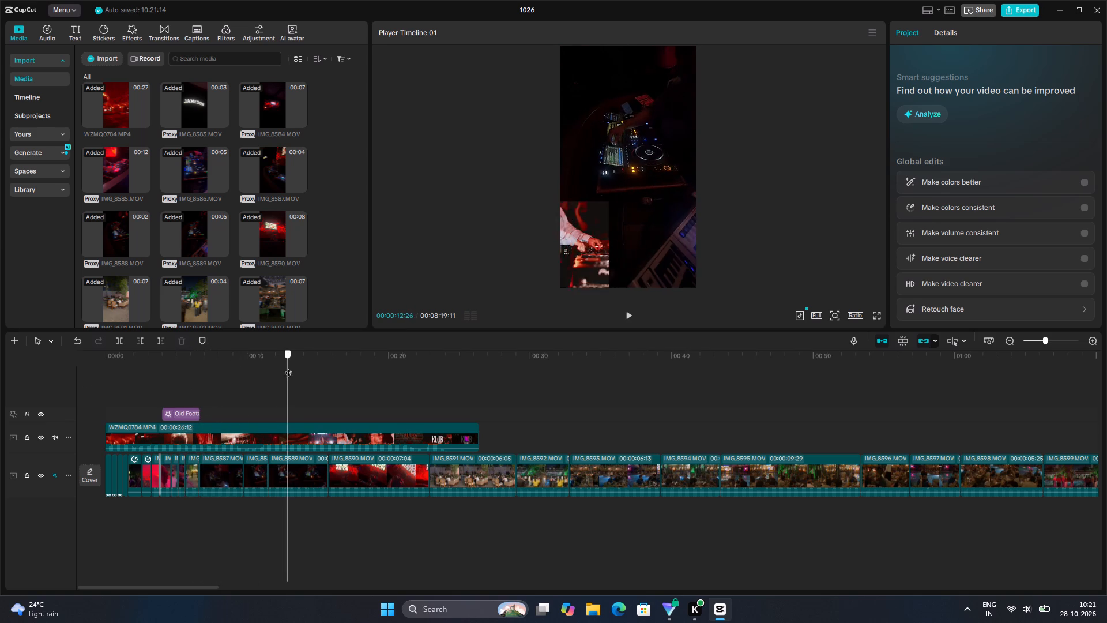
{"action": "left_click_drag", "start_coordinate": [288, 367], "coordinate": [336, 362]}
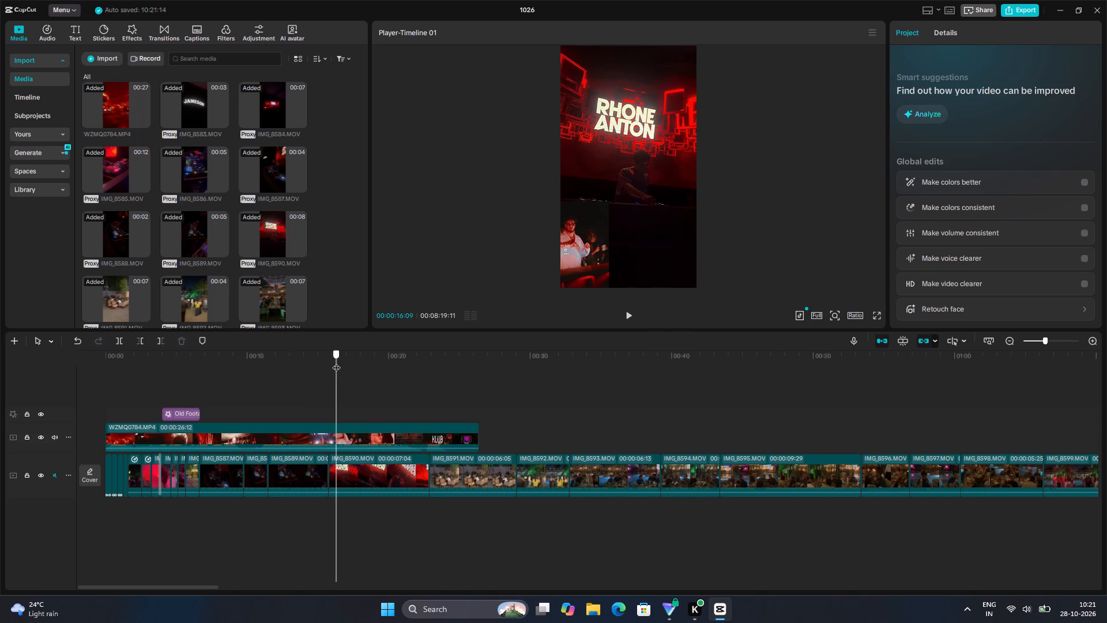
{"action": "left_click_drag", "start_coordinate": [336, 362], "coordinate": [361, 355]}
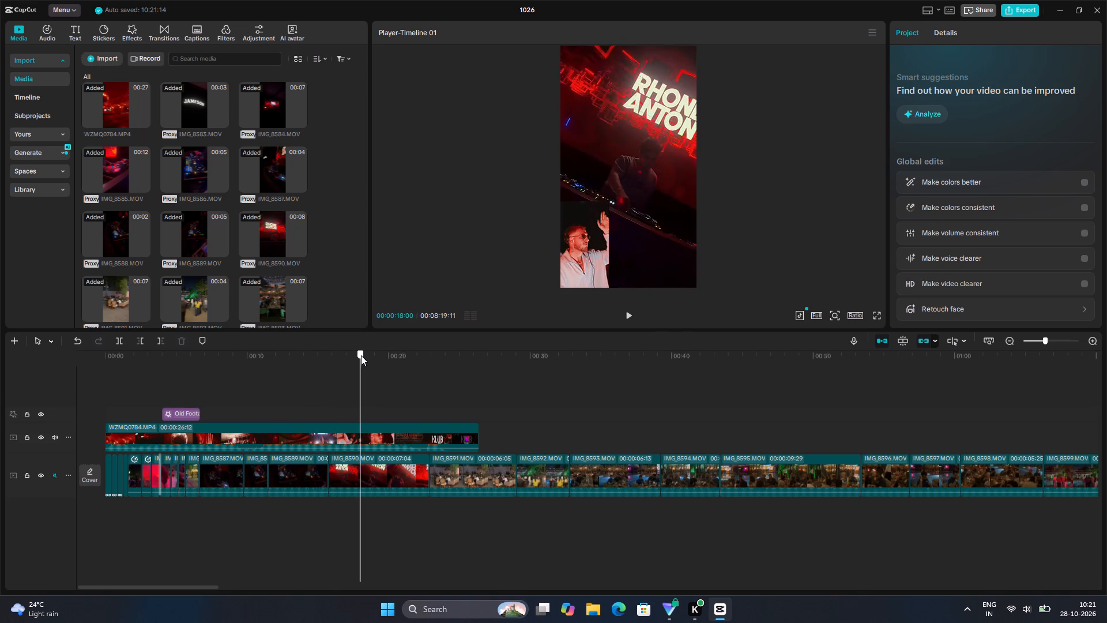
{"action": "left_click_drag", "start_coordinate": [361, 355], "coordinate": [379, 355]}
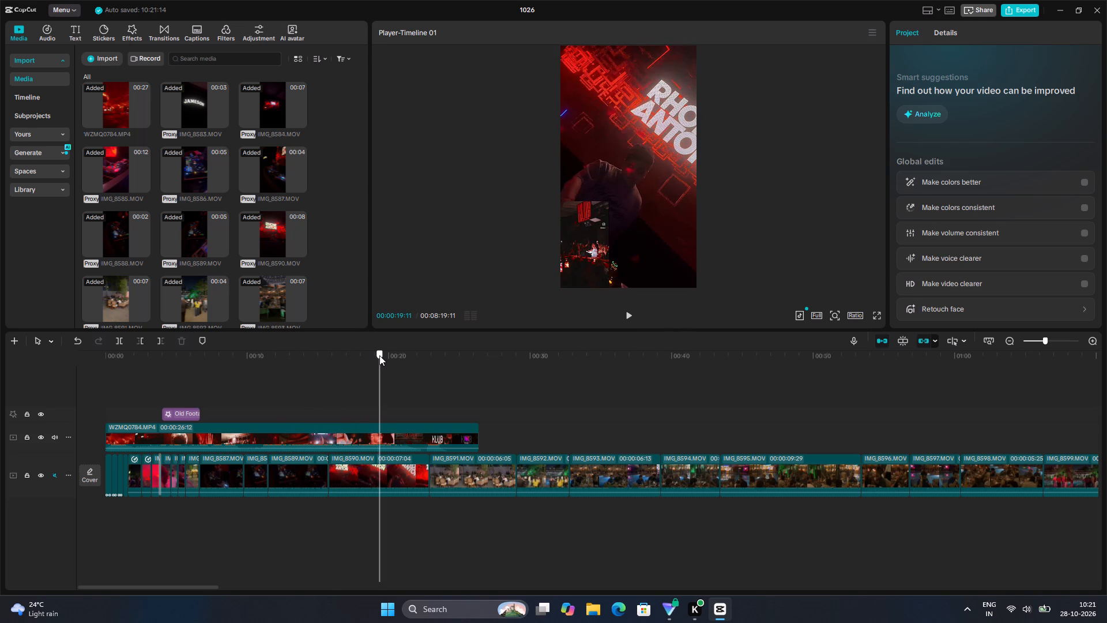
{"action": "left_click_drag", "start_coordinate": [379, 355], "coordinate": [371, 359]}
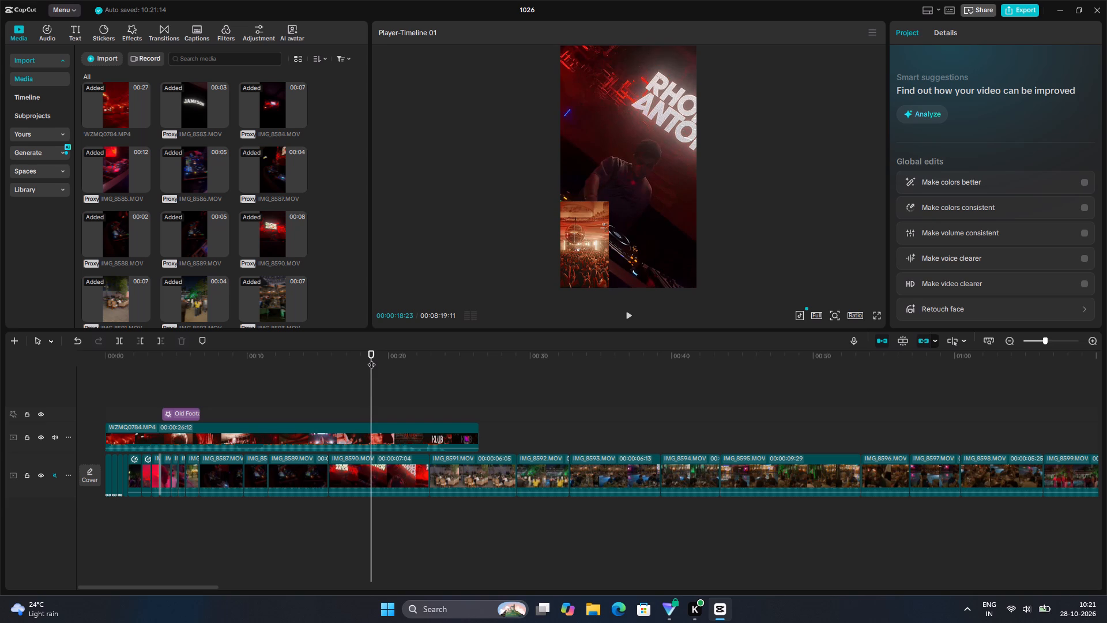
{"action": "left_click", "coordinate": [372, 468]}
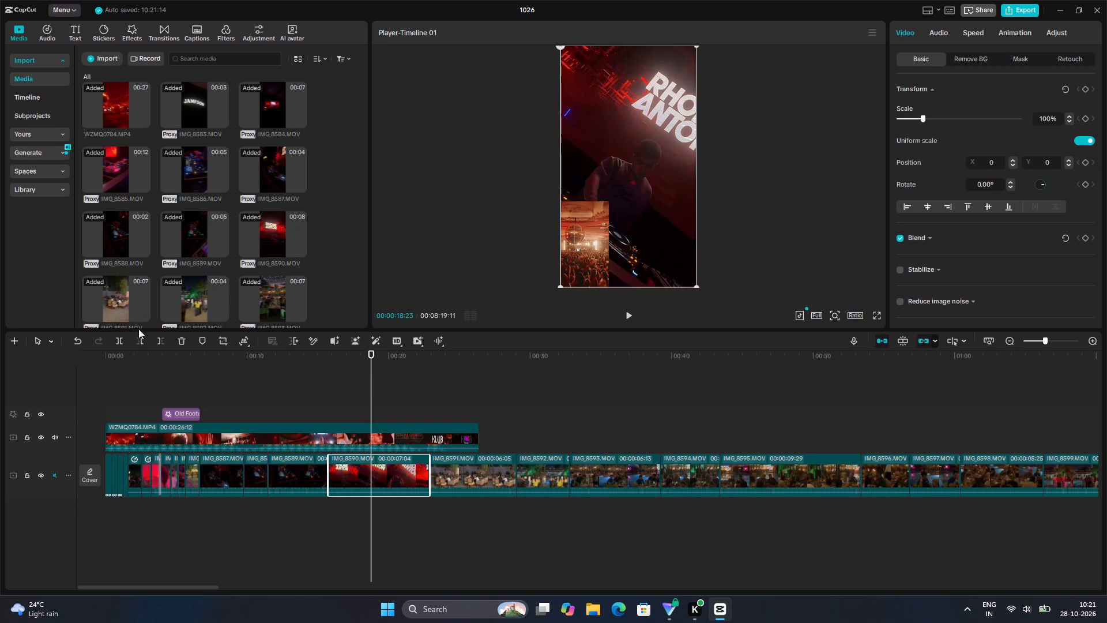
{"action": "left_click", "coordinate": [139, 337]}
Delete the IMG_8589, IMG_8588 and IMG_8587 clips from the main track.
{"action": "left_click", "coordinate": [274, 476]}
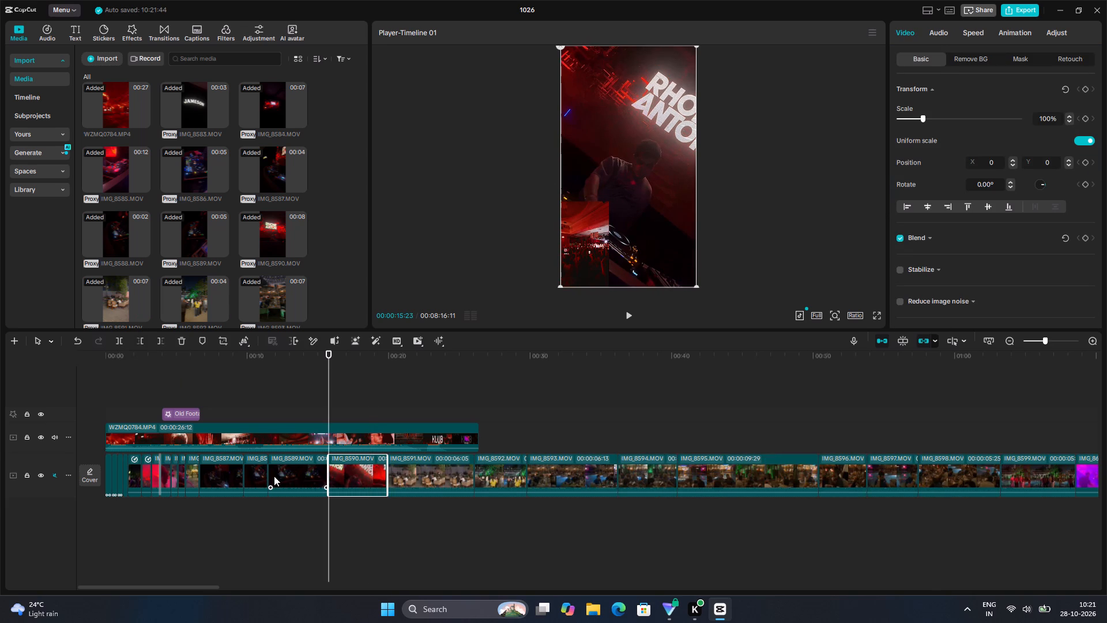
{"action": "key", "text": "Delete"}
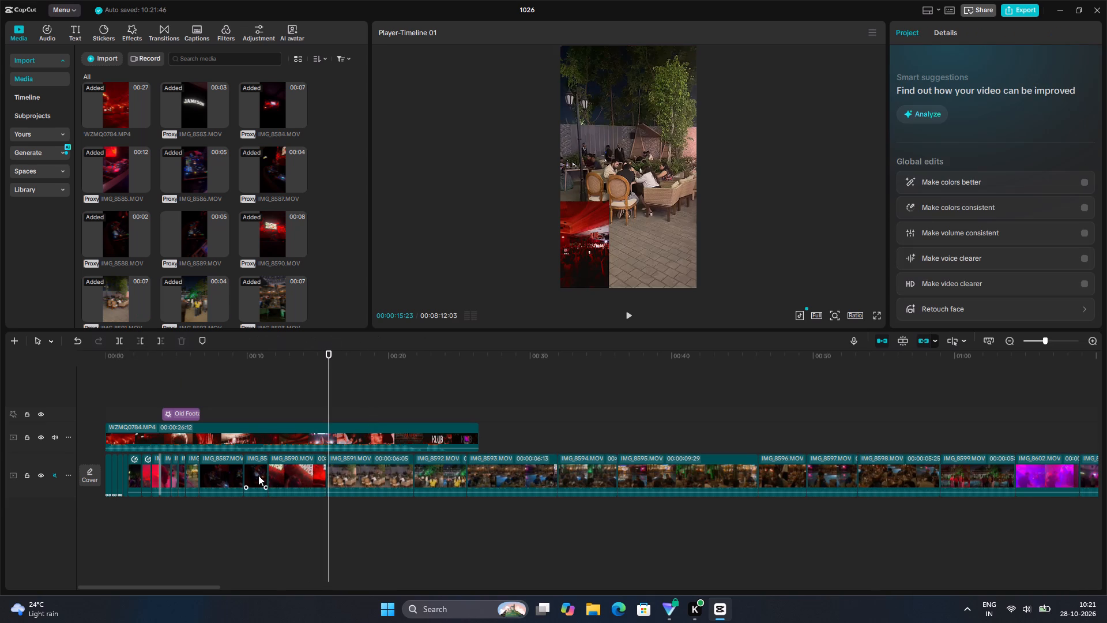
{"action": "left_click", "coordinate": [258, 475]}
{"action": "key", "text": "Delete"}
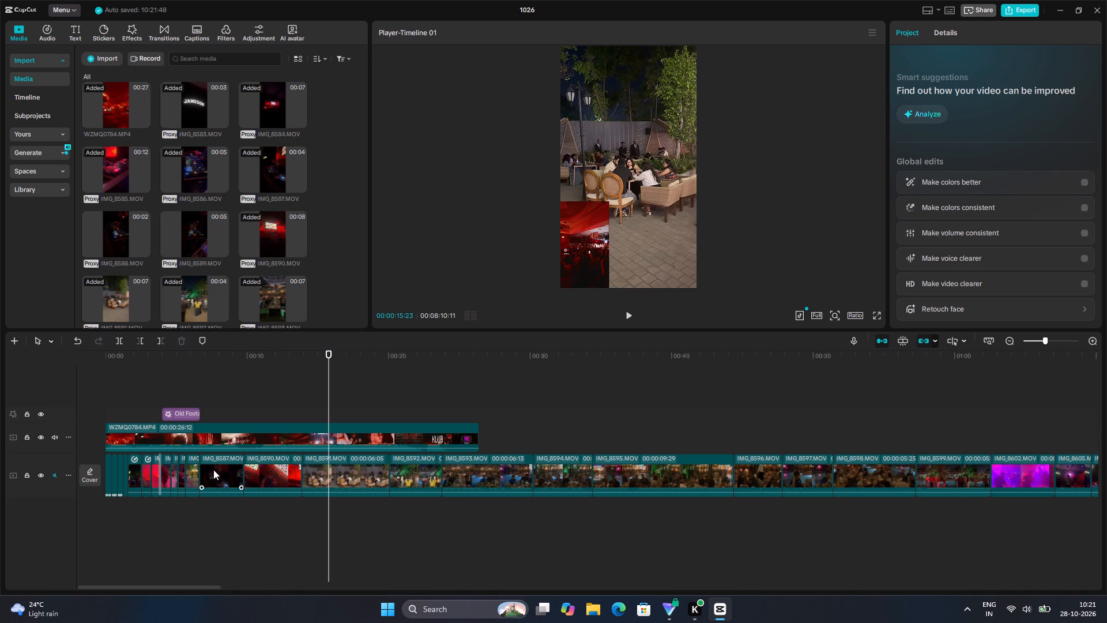
{"action": "left_click", "coordinate": [212, 470]}
{"action": "key", "text": "Delete"}
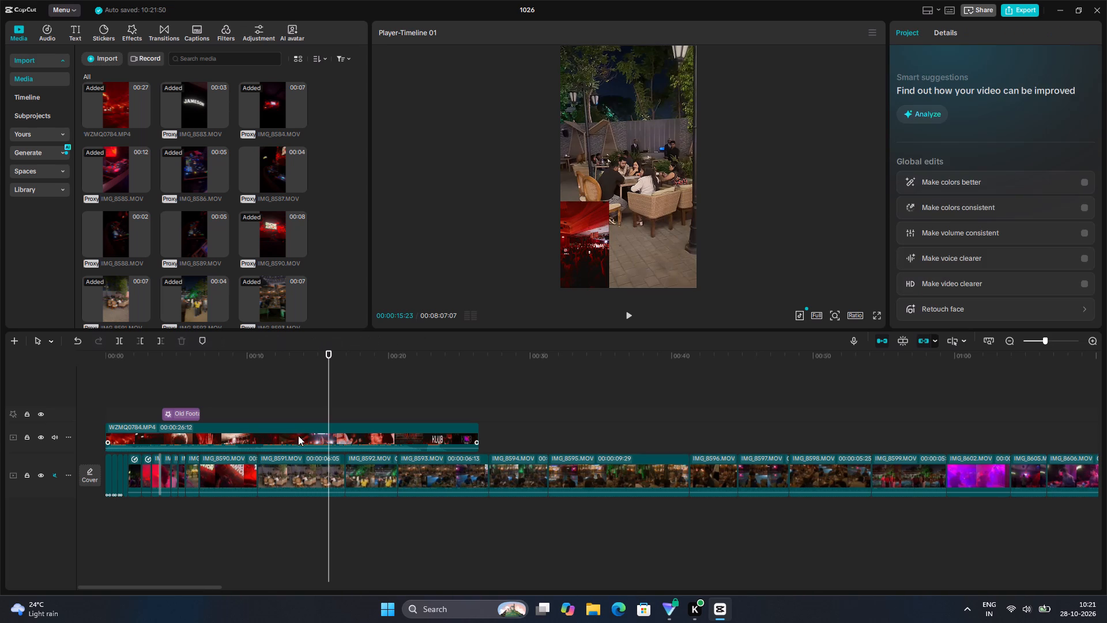
Review the opening from the start to about 9 seconds and delete the IMG_8590 clip following the shortened IMG_8601.
{"action": "left_click_drag", "start_coordinate": [329, 366], "coordinate": [99, 388]}
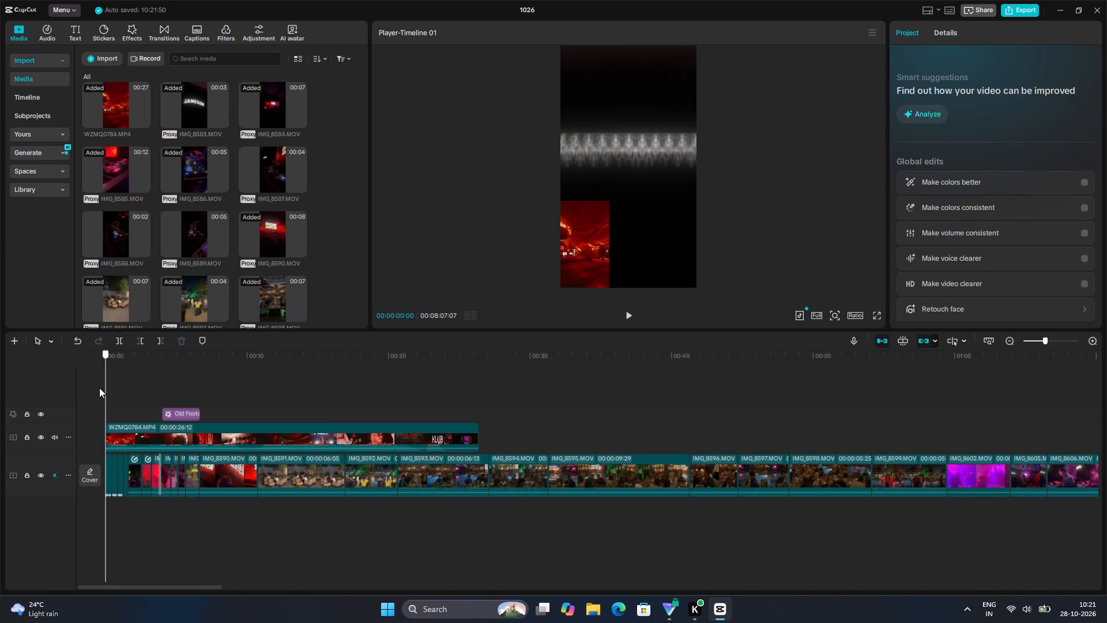
{"action": "left_click_drag", "start_coordinate": [99, 388], "coordinate": [12, 395]}
{"action": "key", "text": "space"}
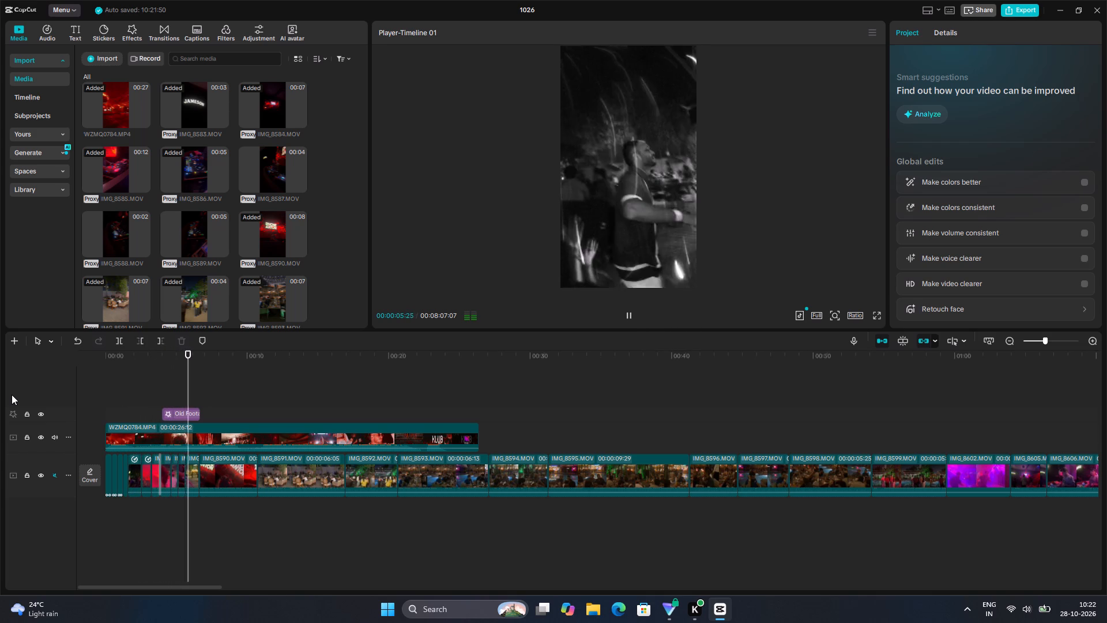
{"action": "key", "text": "space"}
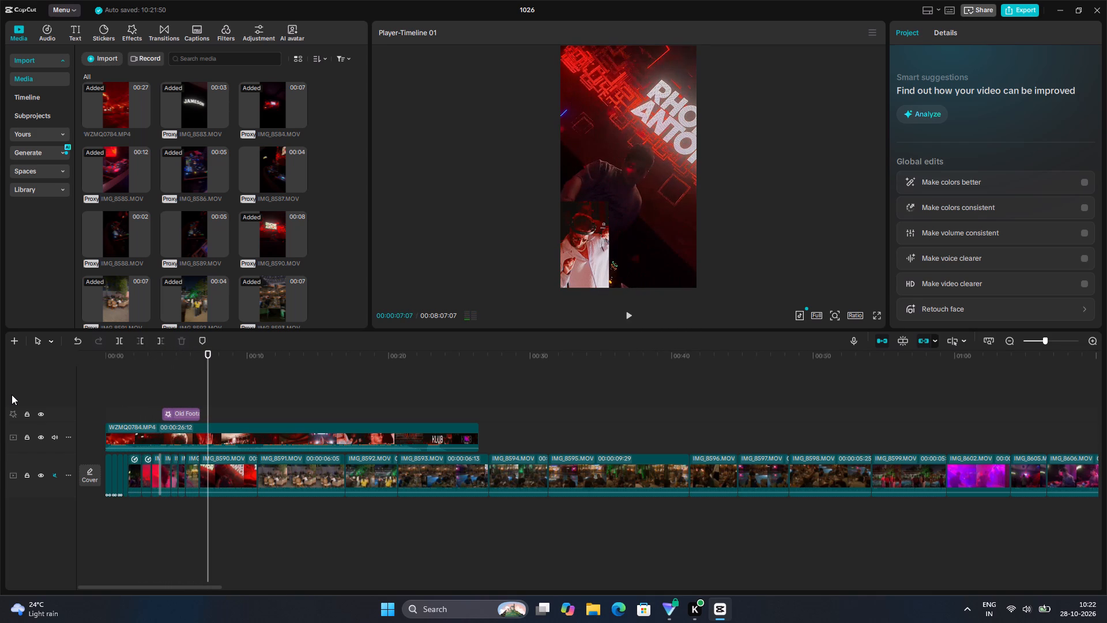
{"action": "left_click_drag", "start_coordinate": [209, 374], "coordinate": [226, 376]}
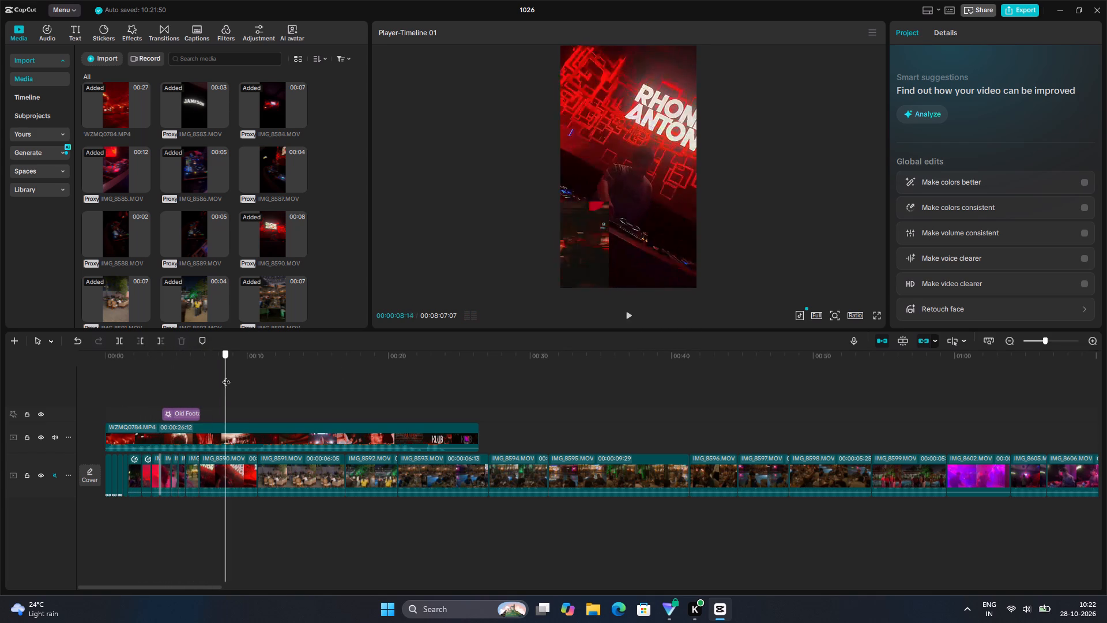
{"action": "left_click_drag", "start_coordinate": [226, 376], "coordinate": [235, 376]}
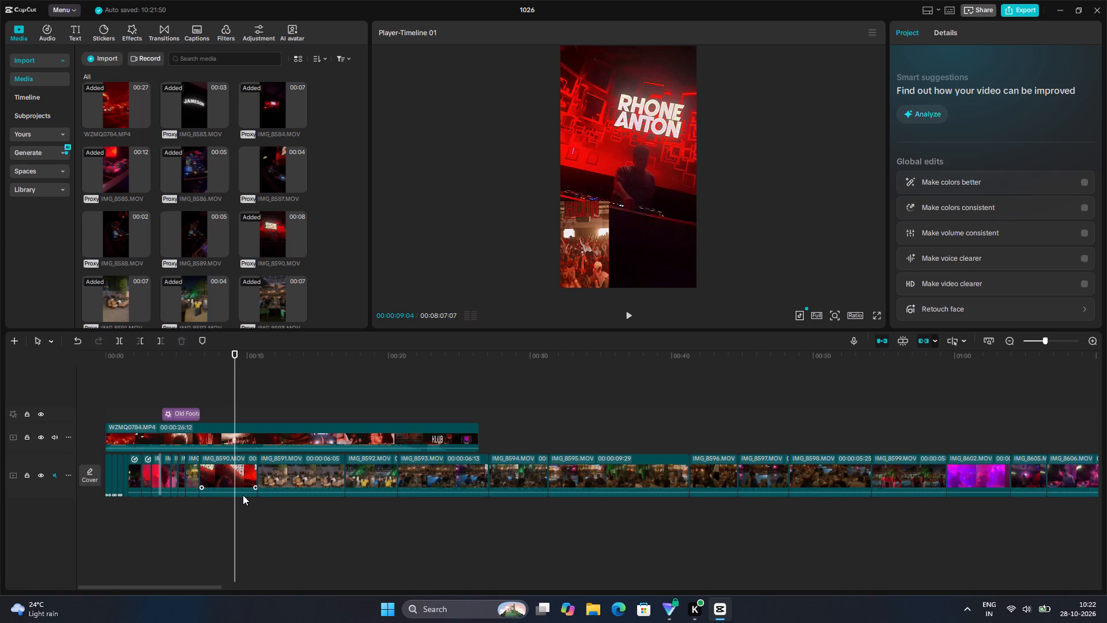
{"action": "left_click_drag", "start_coordinate": [243, 495], "coordinate": [240, 476]}
{"action": "left_click", "coordinate": [240, 476]}
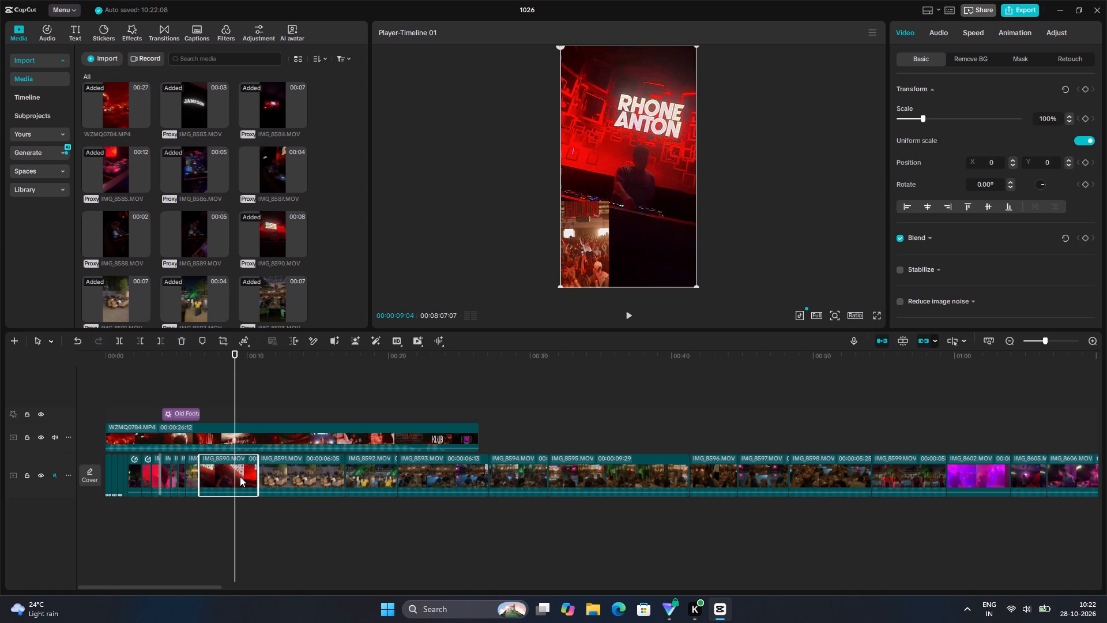
{"action": "key", "text": "Delete"}
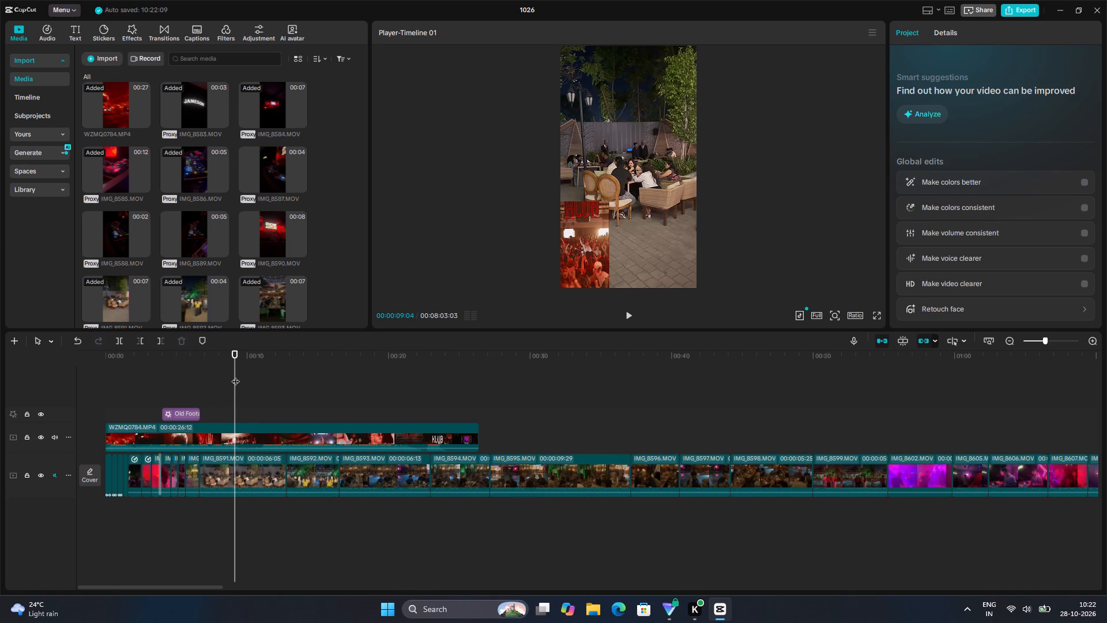
Scan the main track's footage from about 9 seconds to 1:27 for a shot to follow the shortened IMG_8601.
{"action": "left_click_drag", "start_coordinate": [235, 376], "coordinate": [446, 399]}
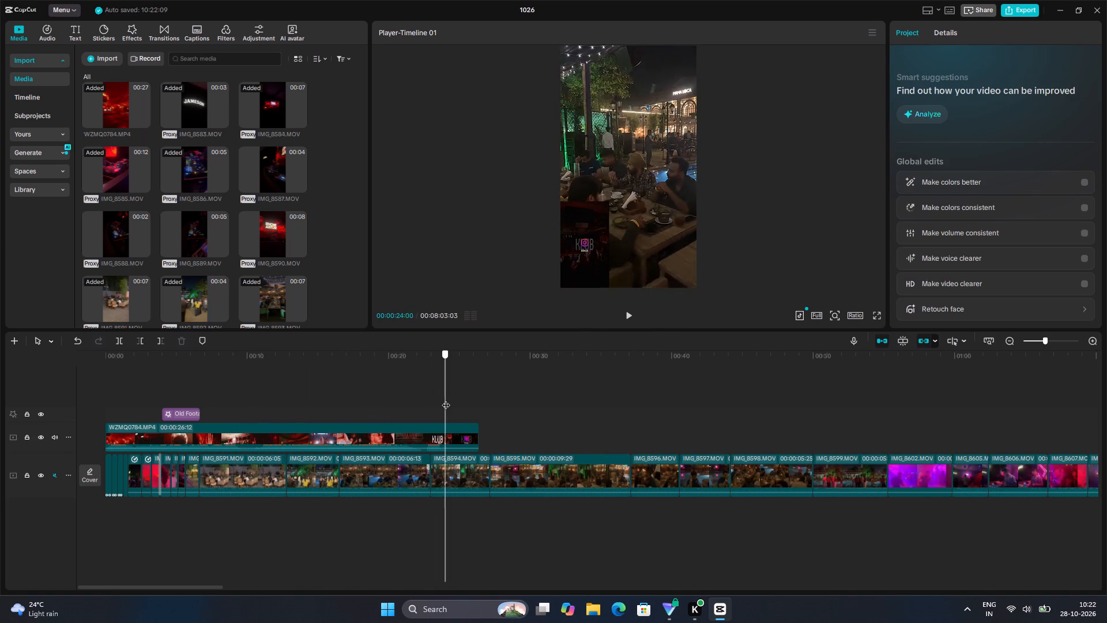
{"action": "left_click_drag", "start_coordinate": [446, 399], "coordinate": [667, 399]}
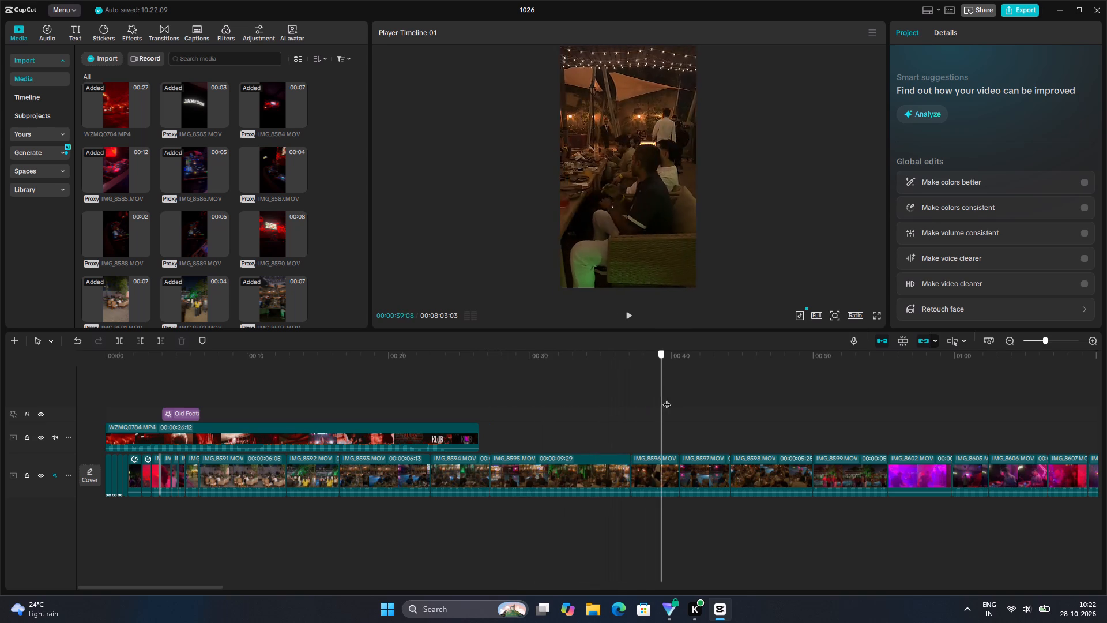
{"action": "left_click_drag", "start_coordinate": [667, 399], "coordinate": [881, 399]}
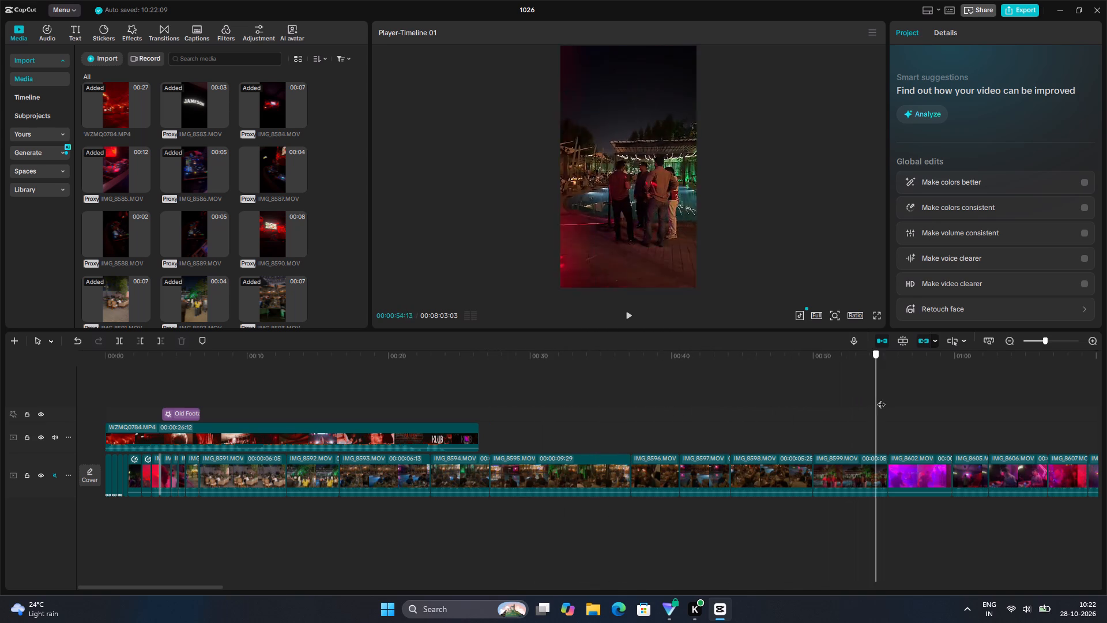
{"action": "left_click_drag", "start_coordinate": [881, 399], "coordinate": [1049, 392]}
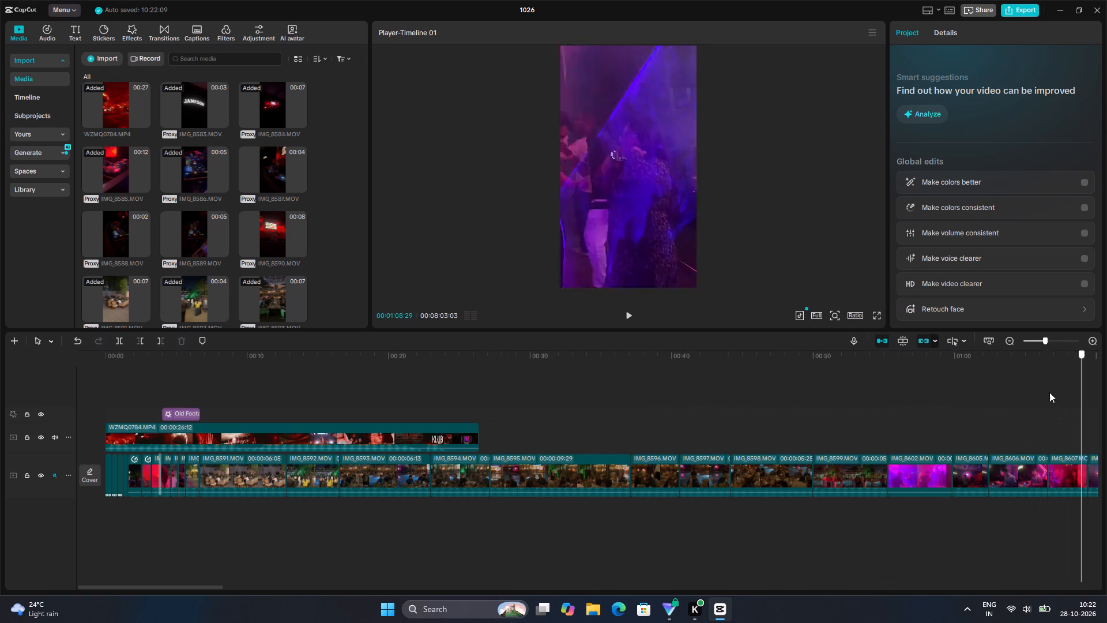
{"action": "left_click_drag", "start_coordinate": [1049, 392], "coordinate": [1042, 374]}
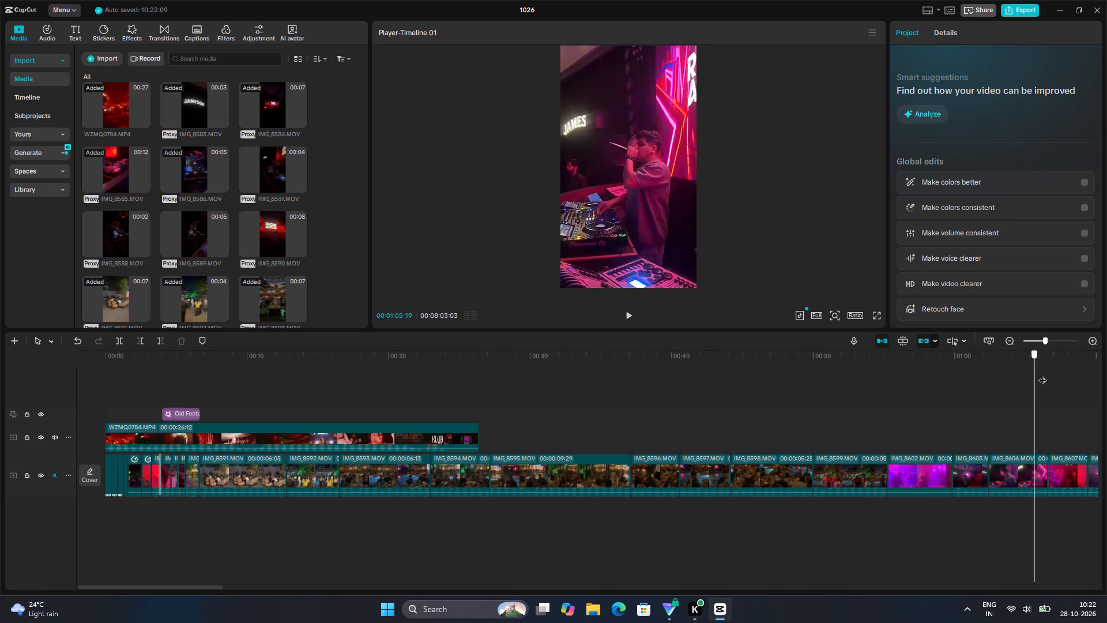
{"action": "left_click_drag", "start_coordinate": [1042, 374], "coordinate": [1013, 369]}
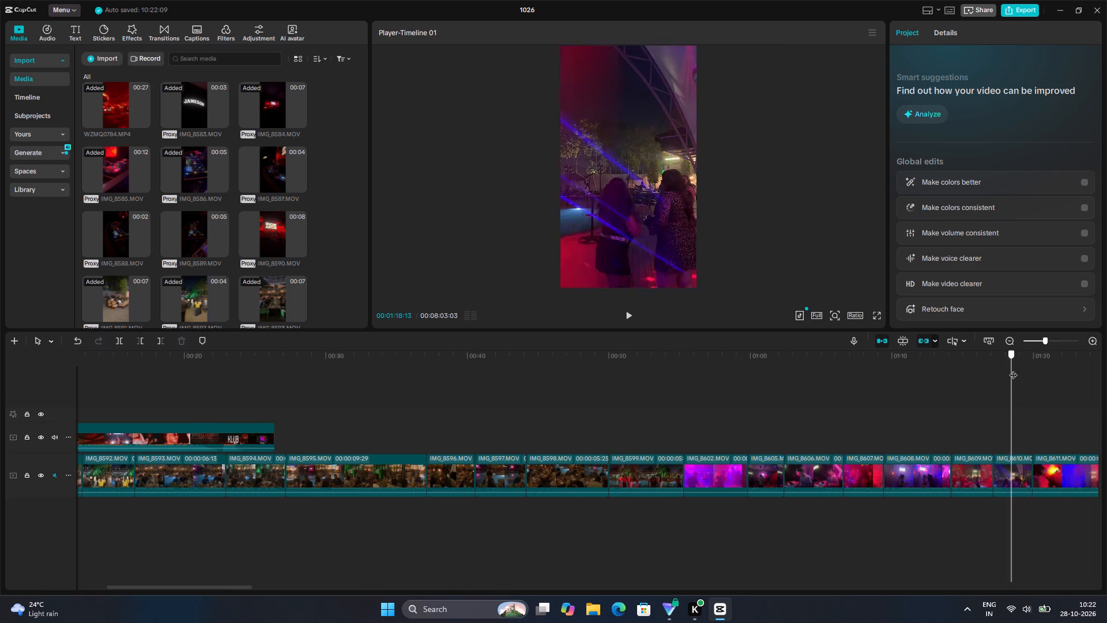
{"action": "left_click_drag", "start_coordinate": [1013, 369], "coordinate": [1045, 370]}
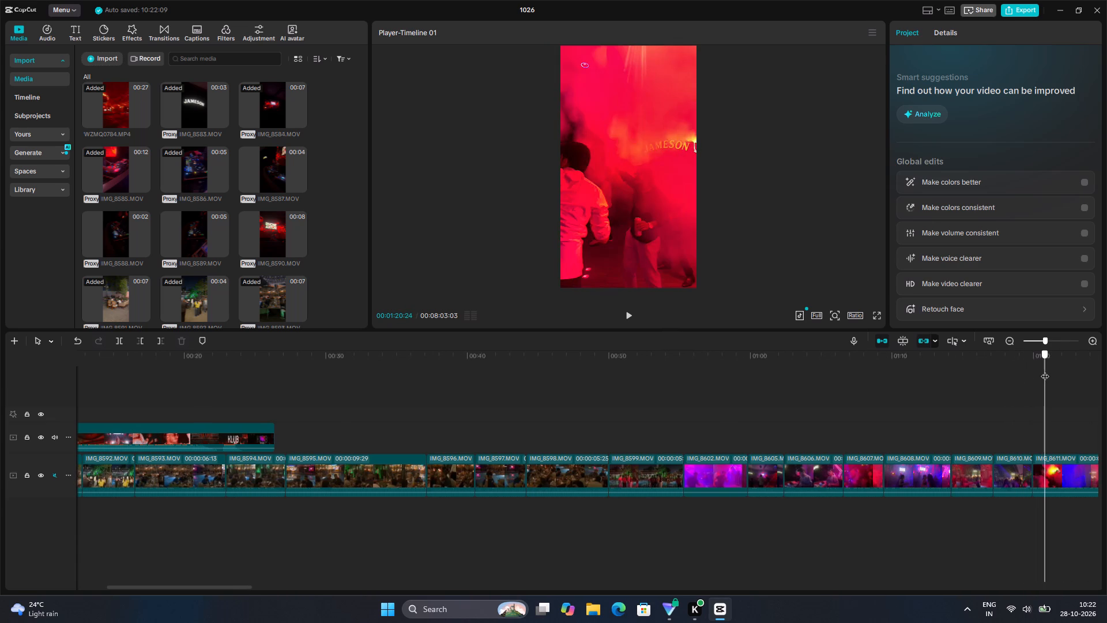
{"action": "left_click_drag", "start_coordinate": [1045, 370], "coordinate": [1083, 364]}
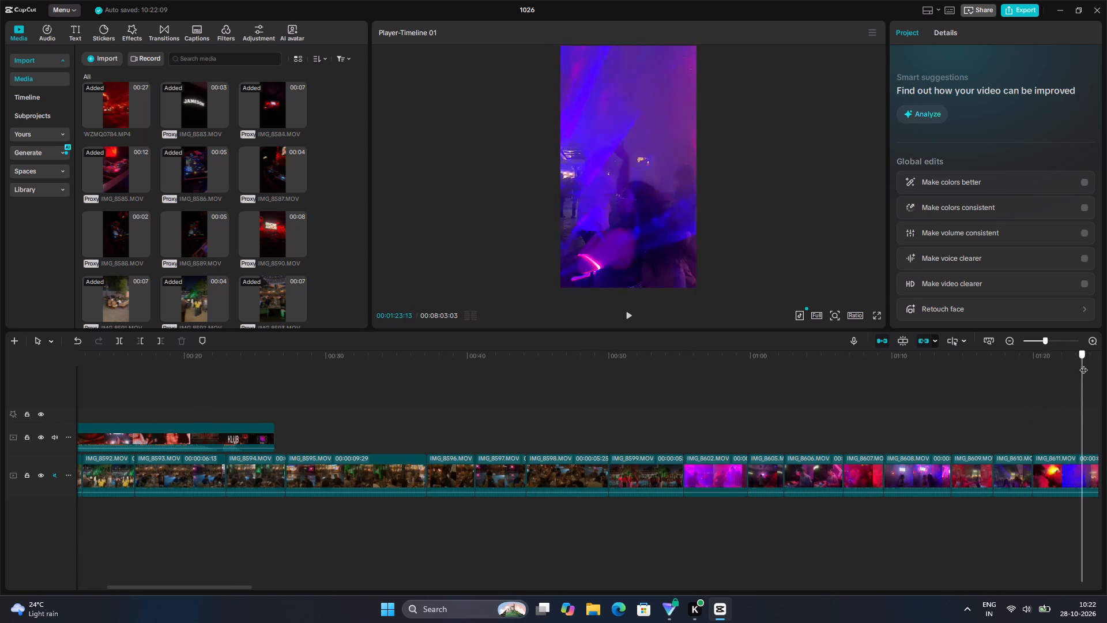
{"action": "left_click_drag", "start_coordinate": [1083, 364], "coordinate": [675, 336]}
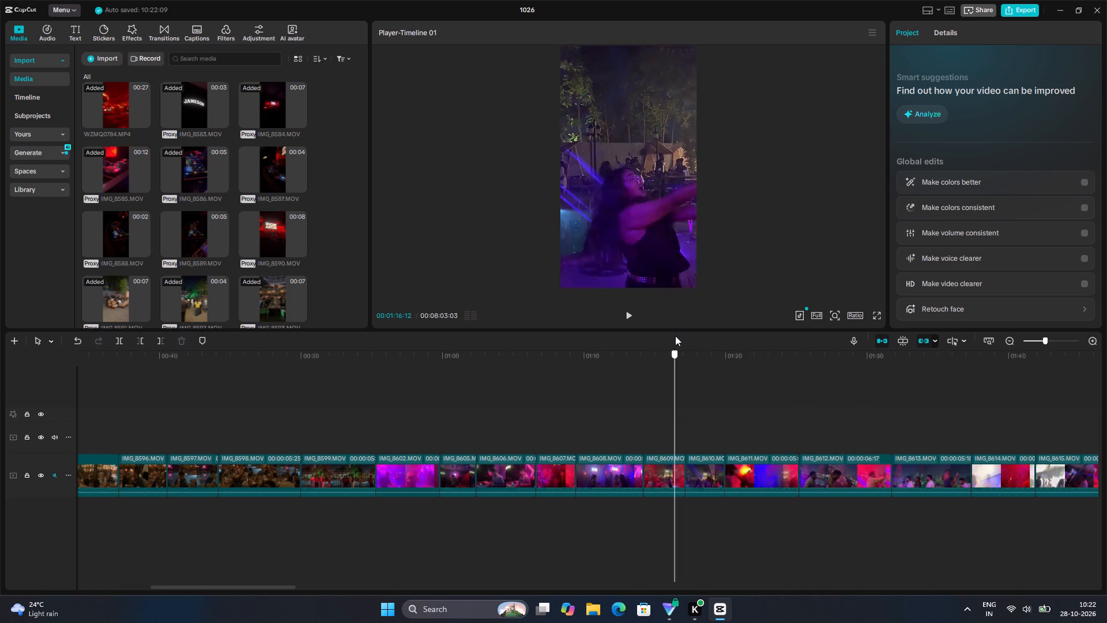
{"action": "left_click_drag", "start_coordinate": [675, 336], "coordinate": [752, 352]}
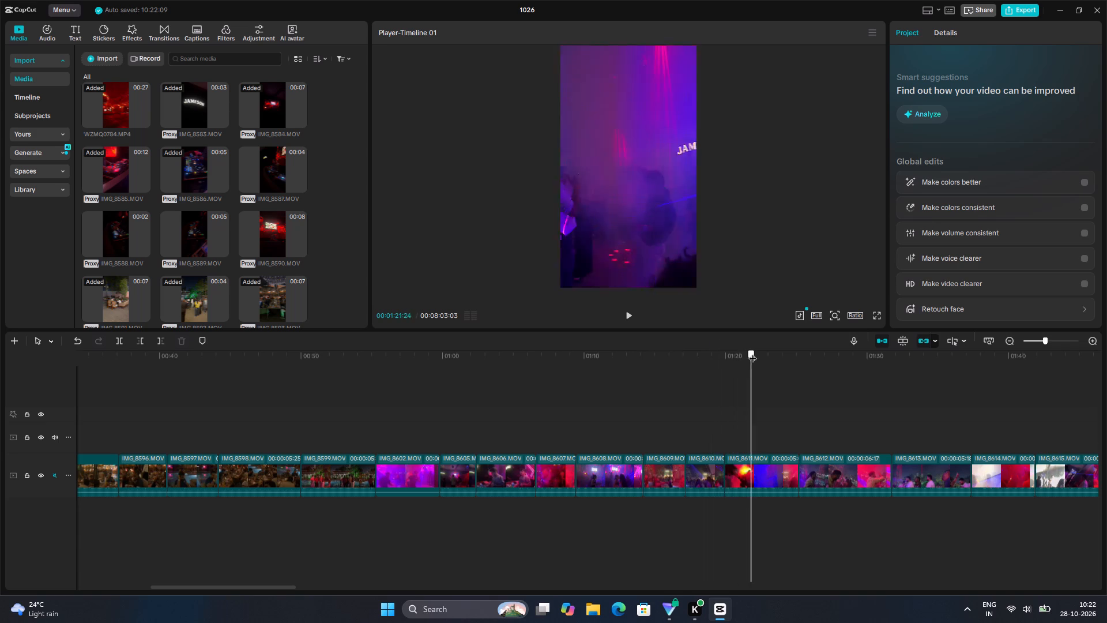
{"action": "left_click_drag", "start_coordinate": [752, 352], "coordinate": [826, 408]}
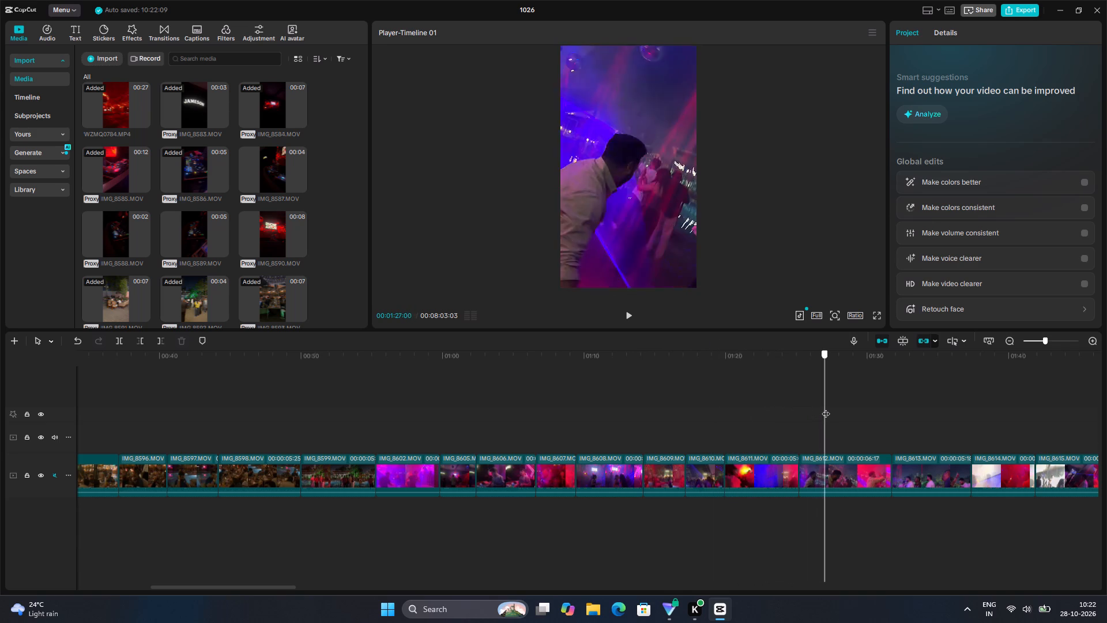
{"action": "left_click_drag", "start_coordinate": [826, 408], "coordinate": [815, 404]}
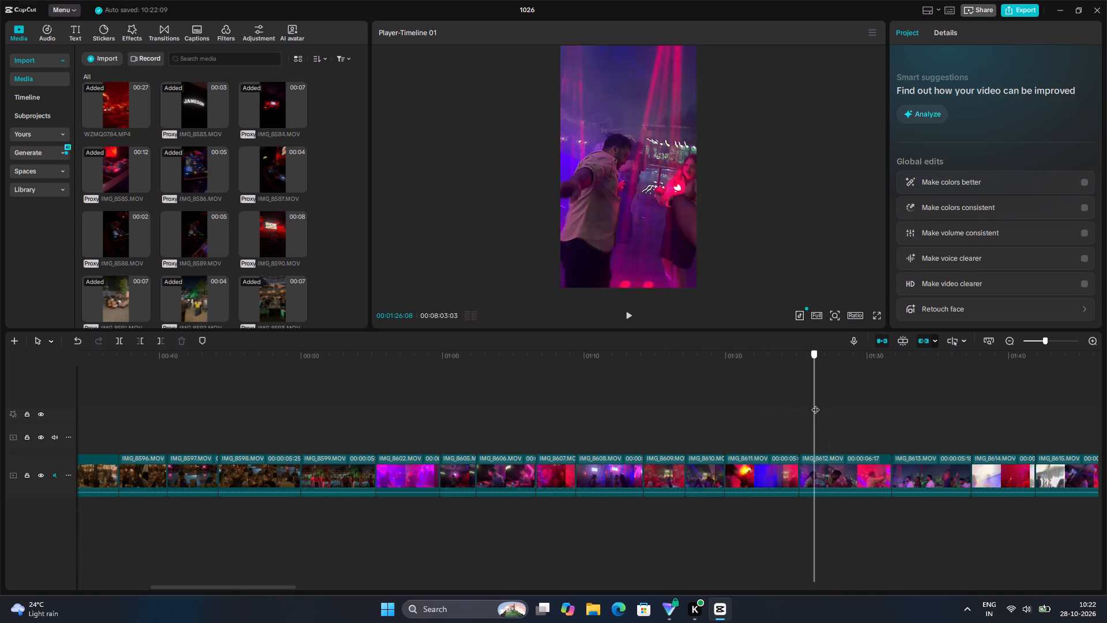
{"action": "left_click_drag", "start_coordinate": [815, 404], "coordinate": [834, 403]}
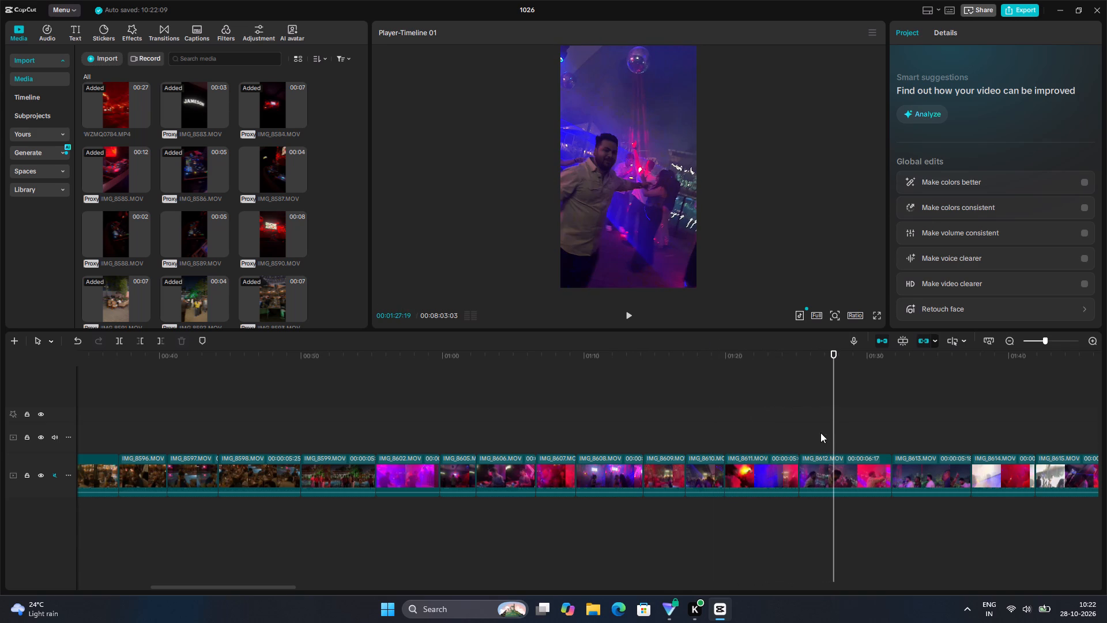
Move the IMG_8612 clip forward on the main track, between the shortened IMG_8601 and IMG_8591.
{"action": "left_click_drag", "start_coordinate": [818, 470], "coordinate": [121, 458]}
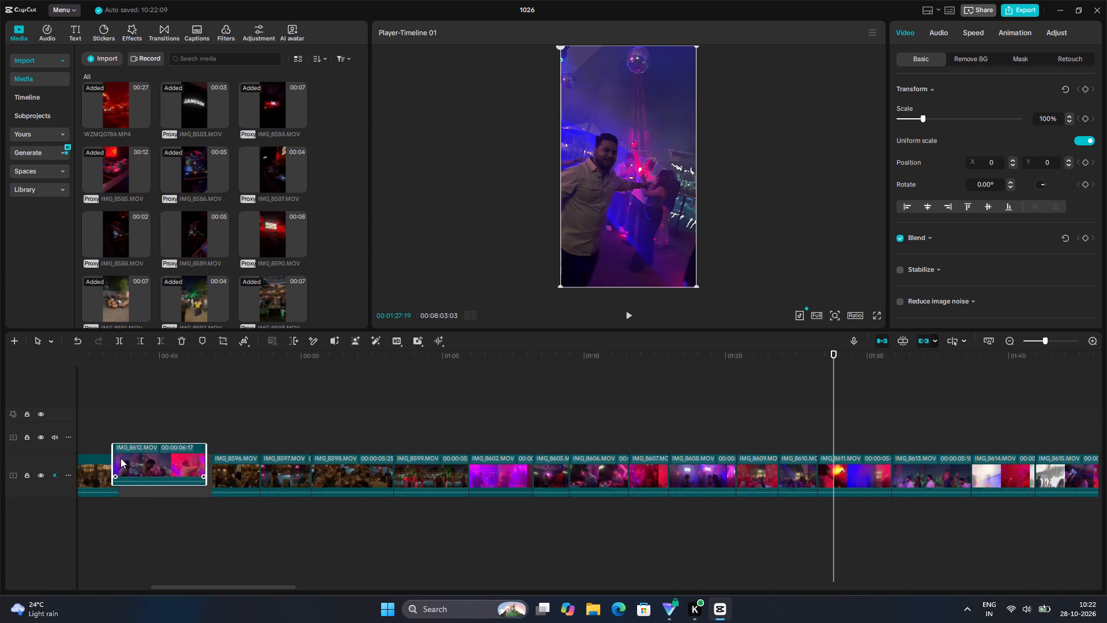
{"action": "left_click_drag", "start_coordinate": [121, 458], "coordinate": [22, 475]}
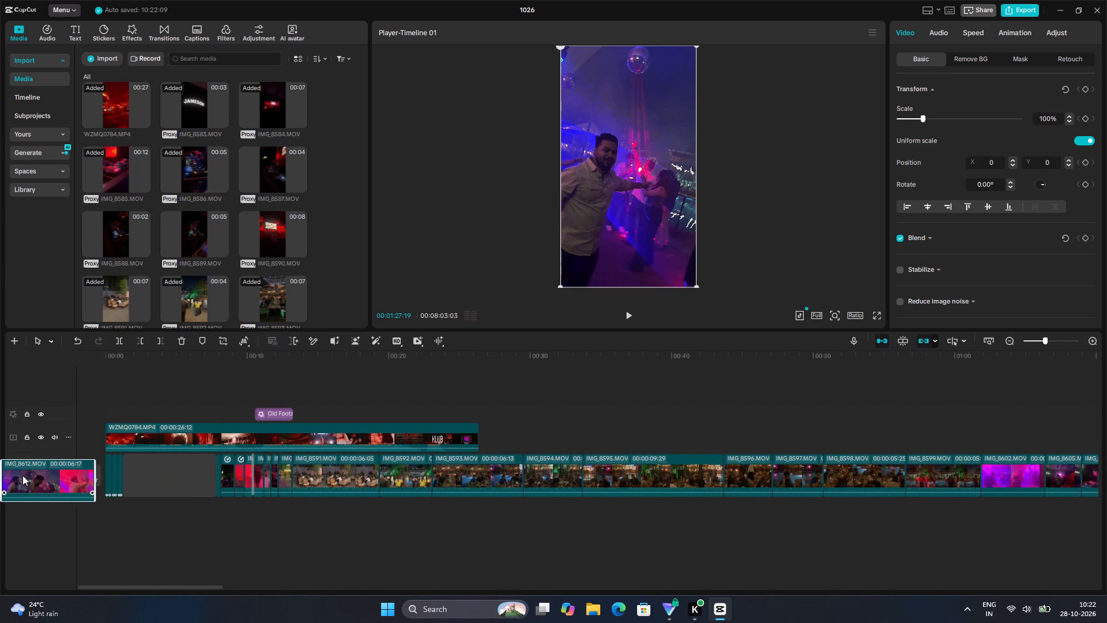
{"action": "left_click_drag", "start_coordinate": [22, 475], "coordinate": [233, 483]}
Review the cut from IMG_8601 to IMG_8612 between about 5:27 and 8:15, comparing its timing with the reference overlay and Old Footage effect.
{"action": "left_click", "coordinate": [209, 393]}
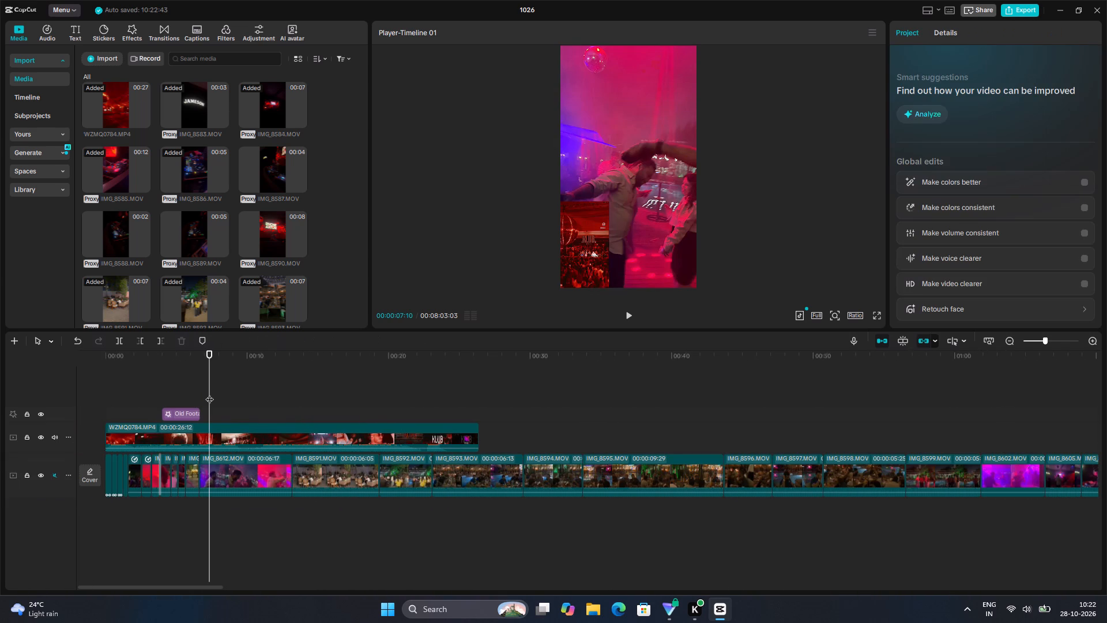
{"action": "left_click_drag", "start_coordinate": [209, 393], "coordinate": [201, 393]}
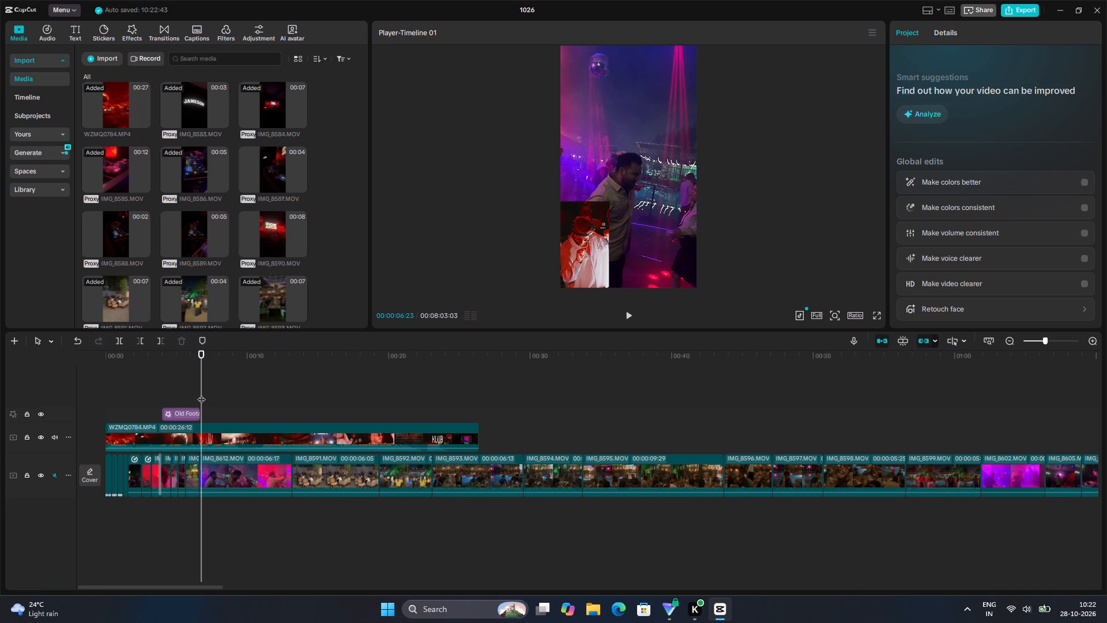
{"action": "key", "text": "space"}
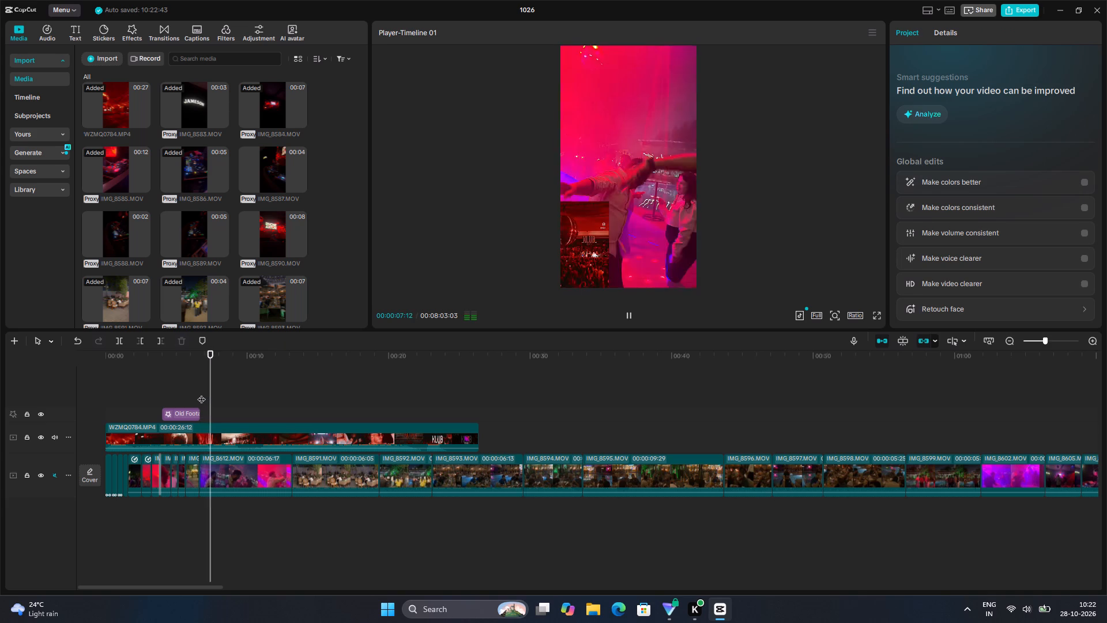
{"action": "key", "text": "space"}
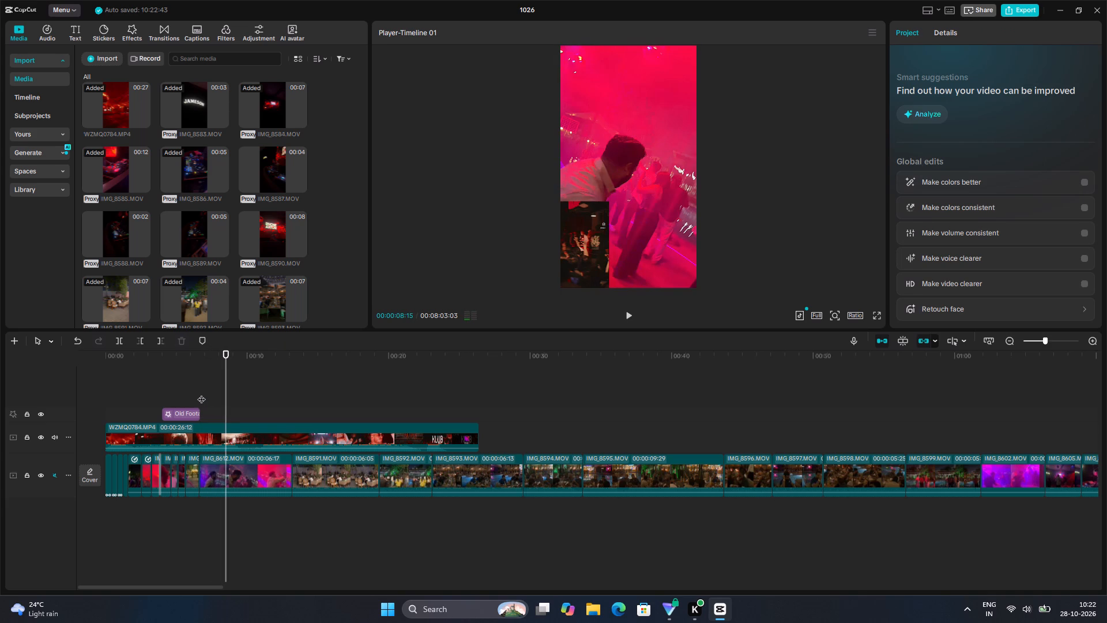
{"action": "left_click_drag", "start_coordinate": [229, 388], "coordinate": [204, 388]}
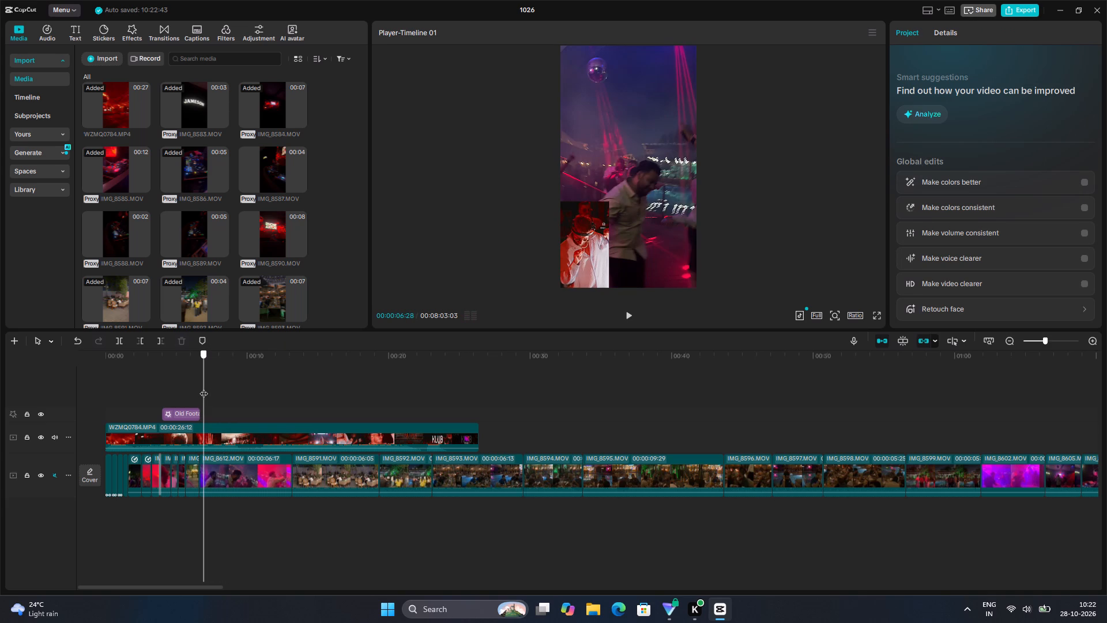
{"action": "left_click_drag", "start_coordinate": [204, 388], "coordinate": [189, 387]}
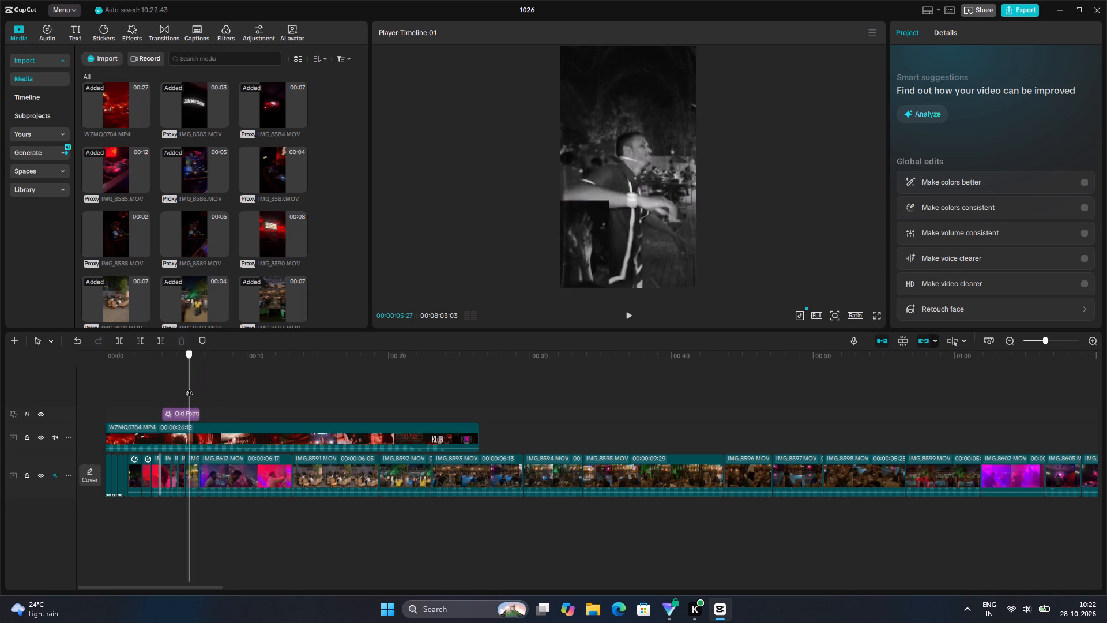
{"action": "left_click_drag", "start_coordinate": [189, 387], "coordinate": [190, 388]}
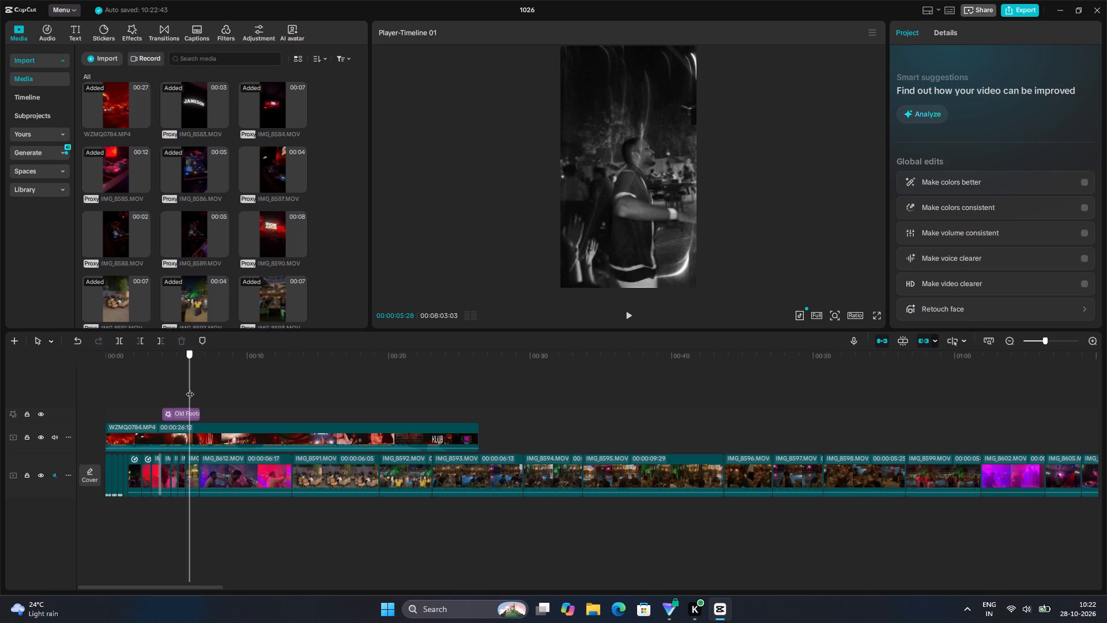
{"action": "left_click_drag", "start_coordinate": [190, 388], "coordinate": [198, 389]}
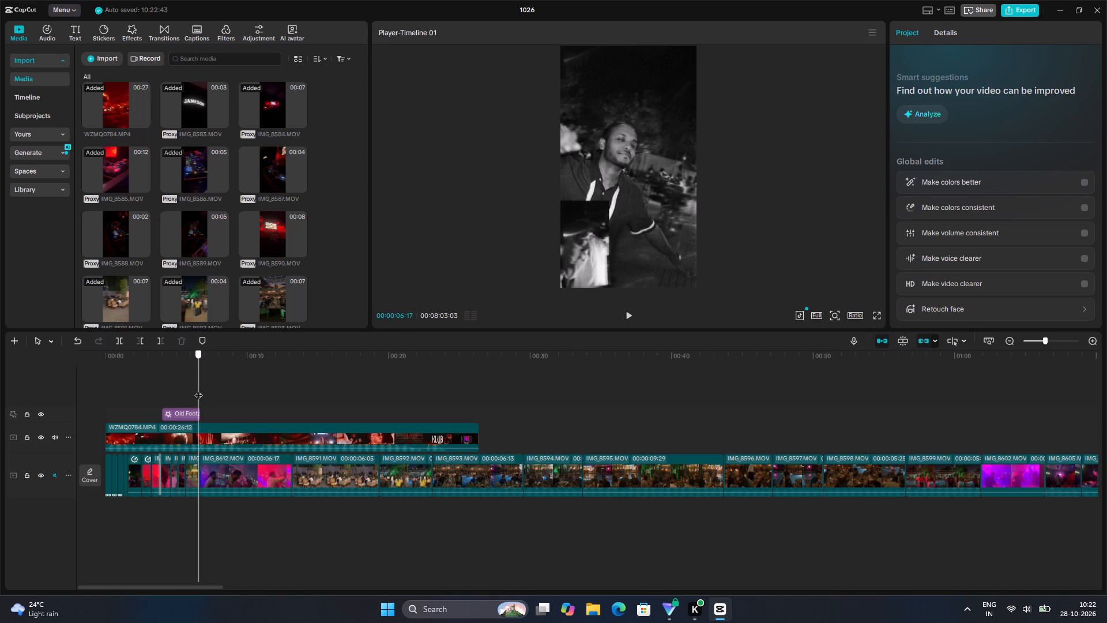
{"action": "left_click_drag", "start_coordinate": [198, 389], "coordinate": [199, 391]}
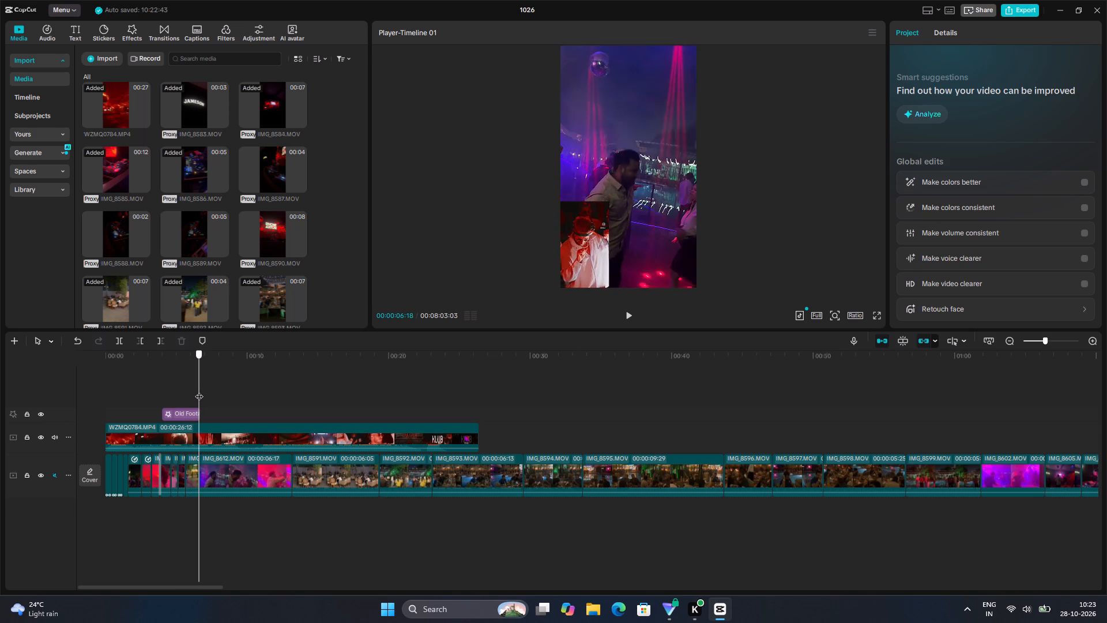
{"action": "left_click_drag", "start_coordinate": [199, 391], "coordinate": [204, 391]}
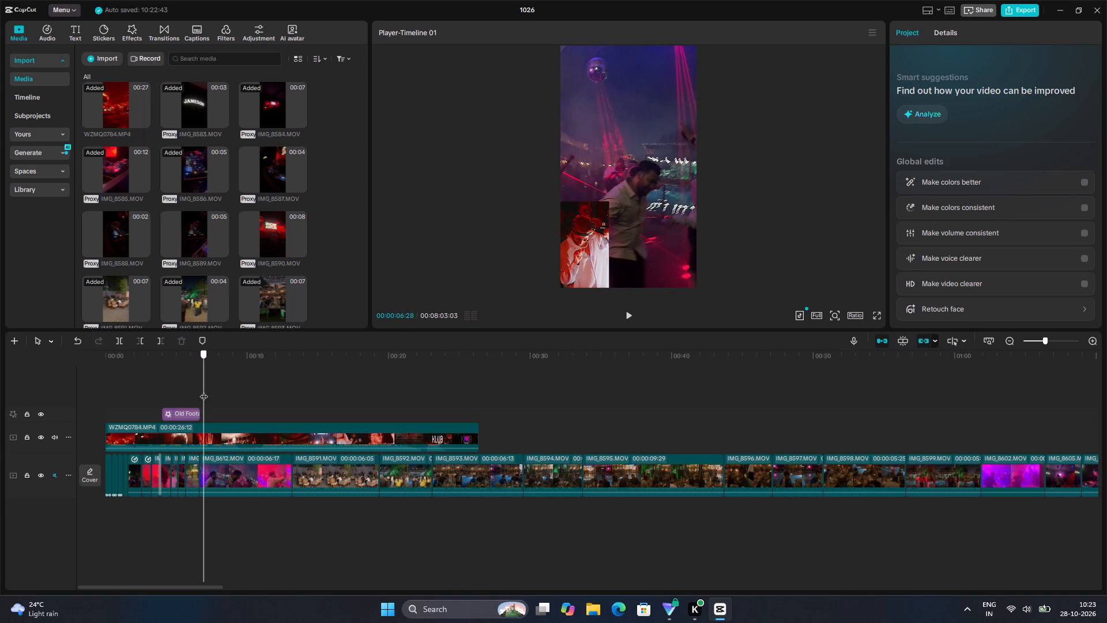
{"action": "left_click_drag", "start_coordinate": [204, 391], "coordinate": [209, 391]}
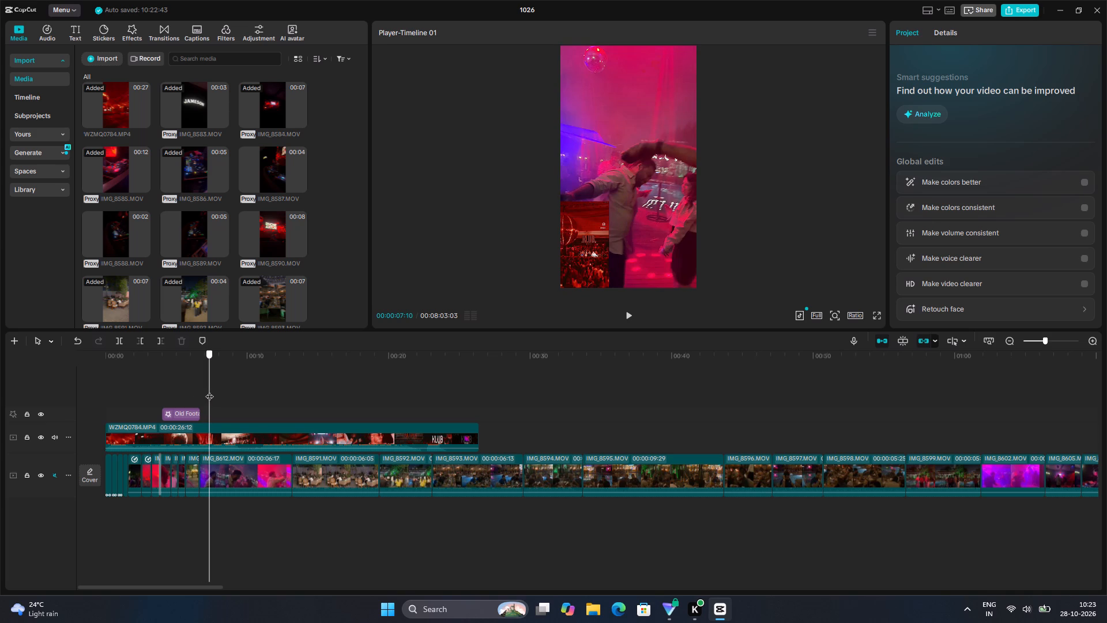
{"action": "left_click_drag", "start_coordinate": [209, 391], "coordinate": [206, 391]}
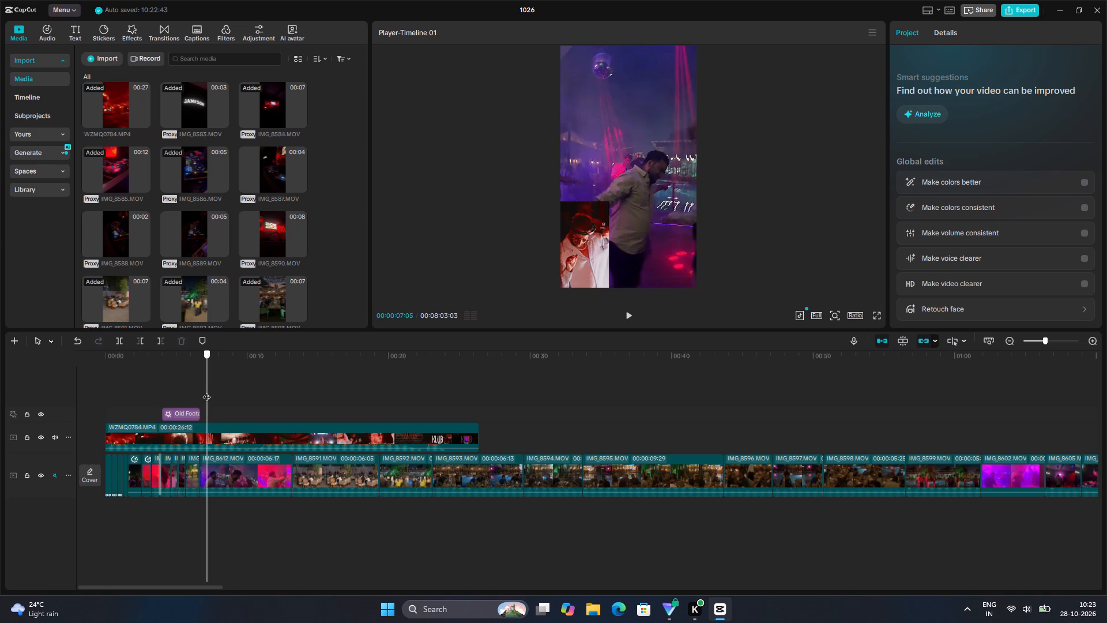
{"action": "left_click_drag", "start_coordinate": [206, 391], "coordinate": [202, 393]}
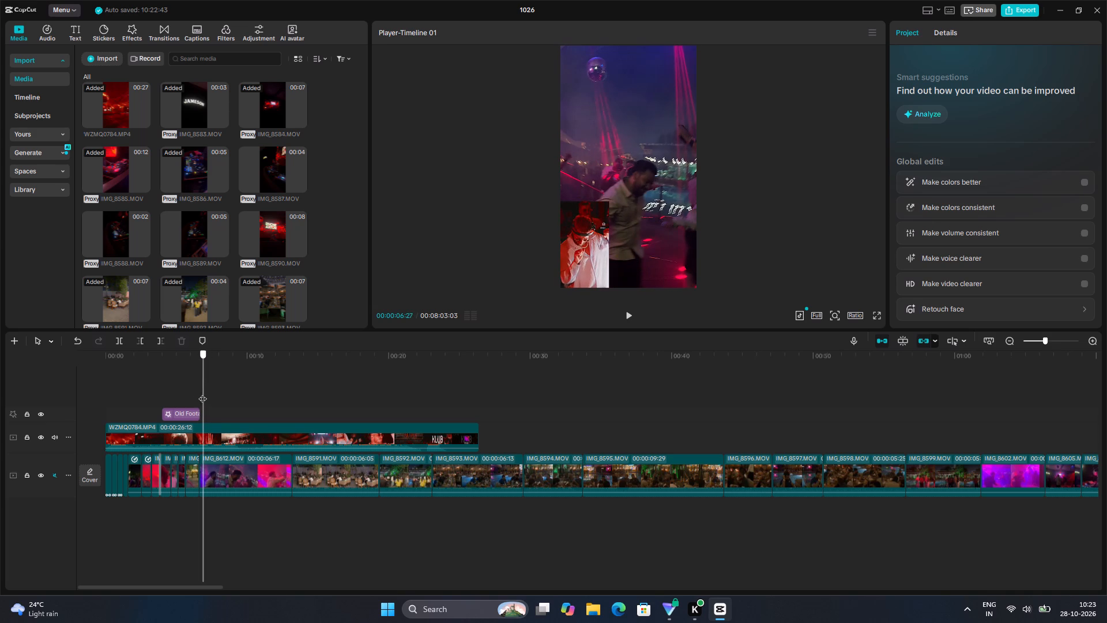
{"action": "left_click_drag", "start_coordinate": [202, 393], "coordinate": [200, 392]}
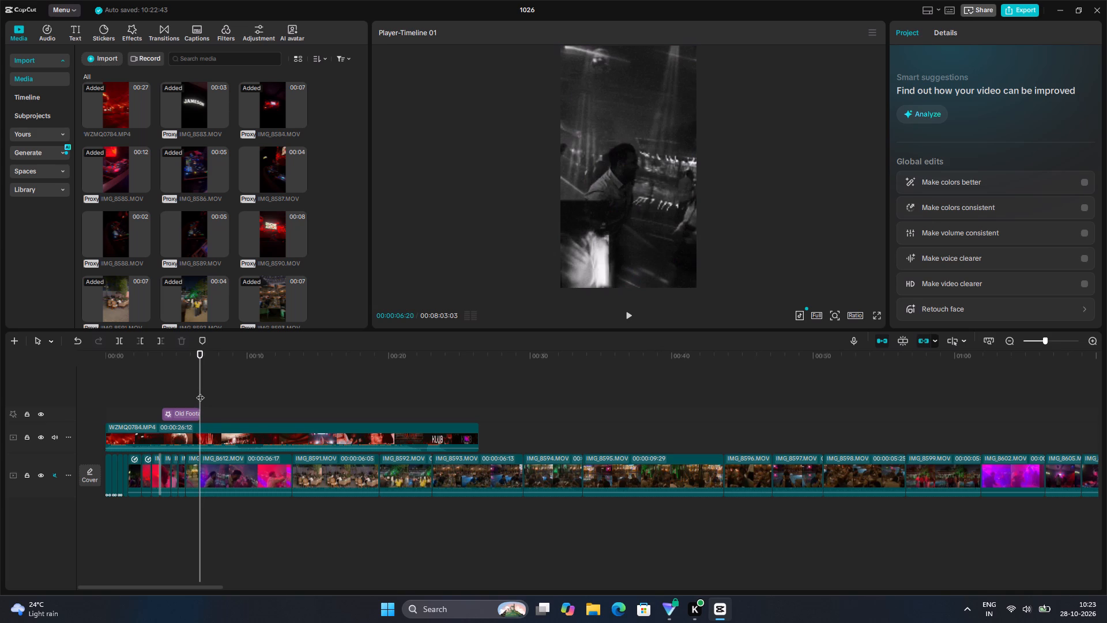
Check the end of the Old Footage effect and trim the end of IMG_8601 before IMG_8612 by about 7 frames.
{"action": "left_click", "coordinate": [179, 413]}
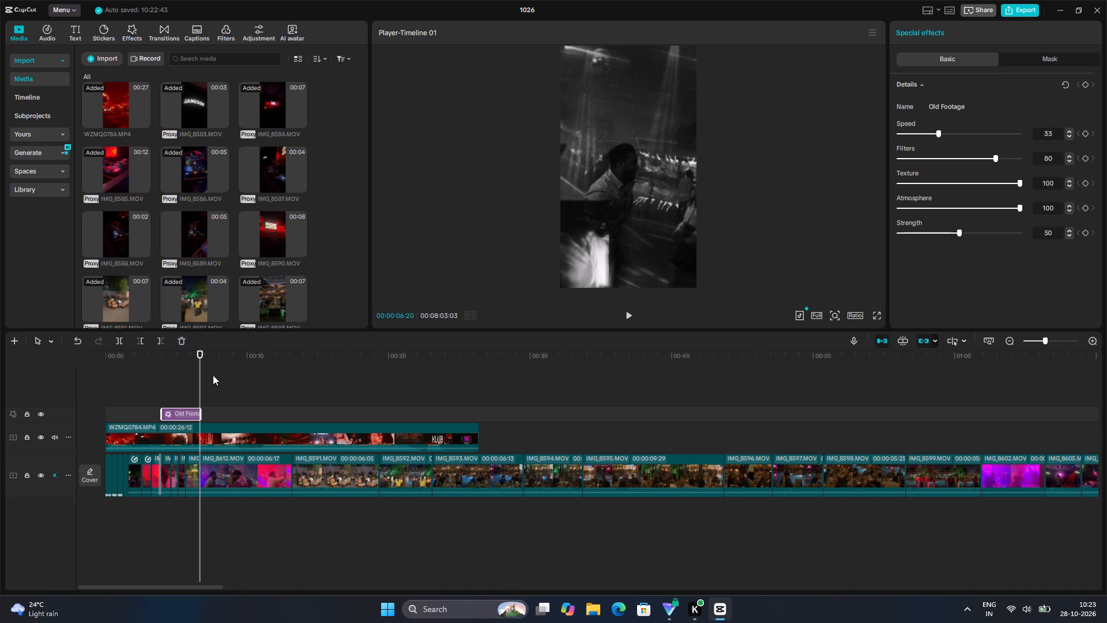
{"action": "left_click", "coordinate": [199, 378]}
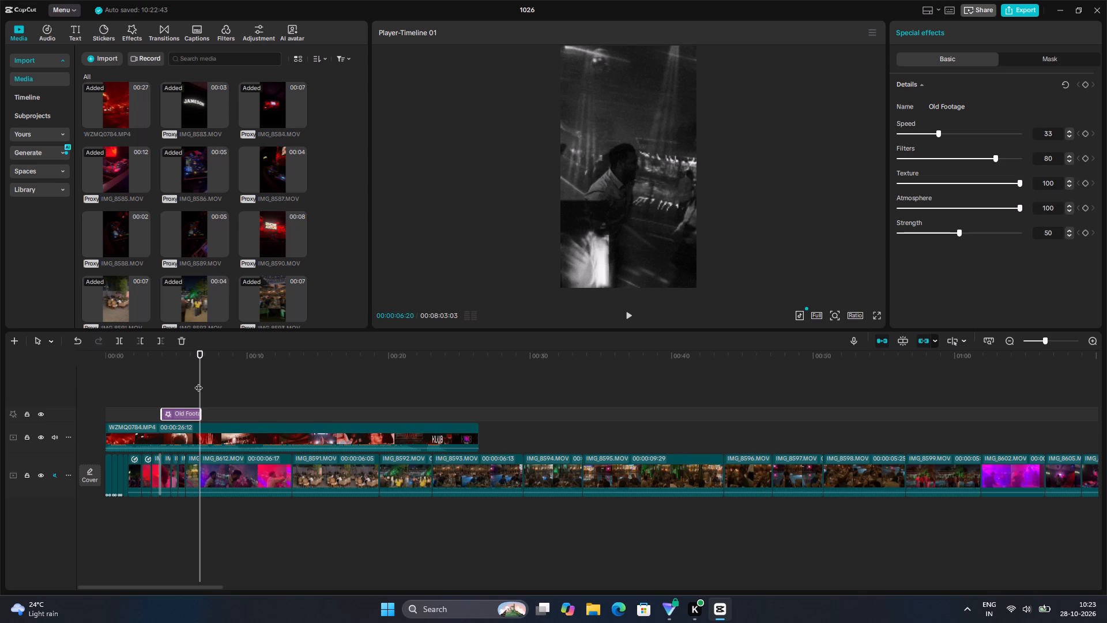
{"action": "left_click", "coordinate": [198, 382]}
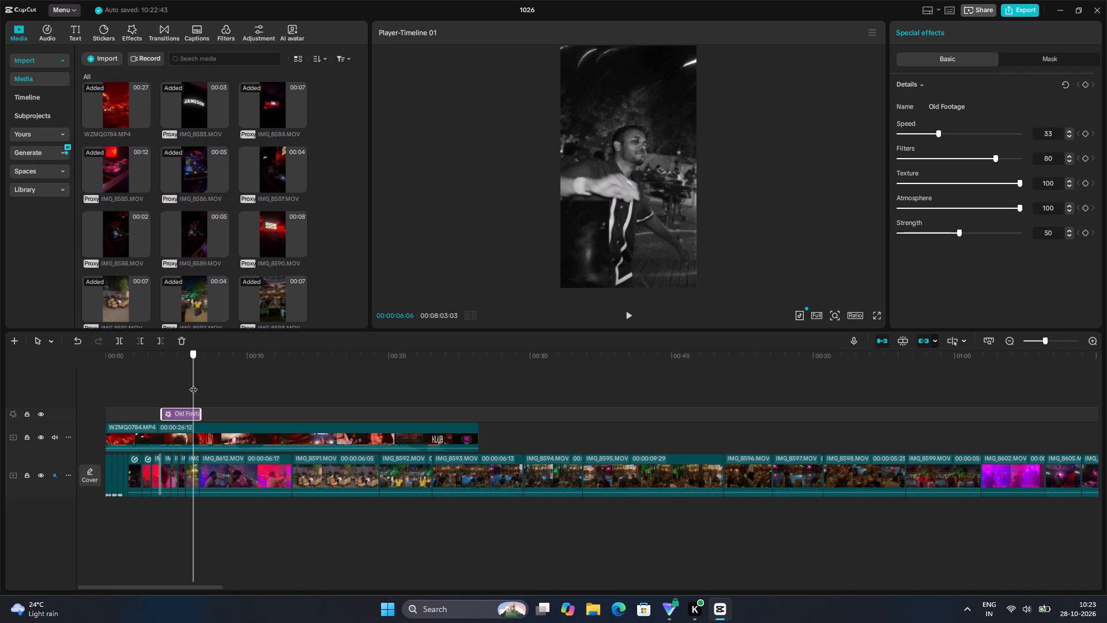
{"action": "left_click", "coordinate": [189, 481]}
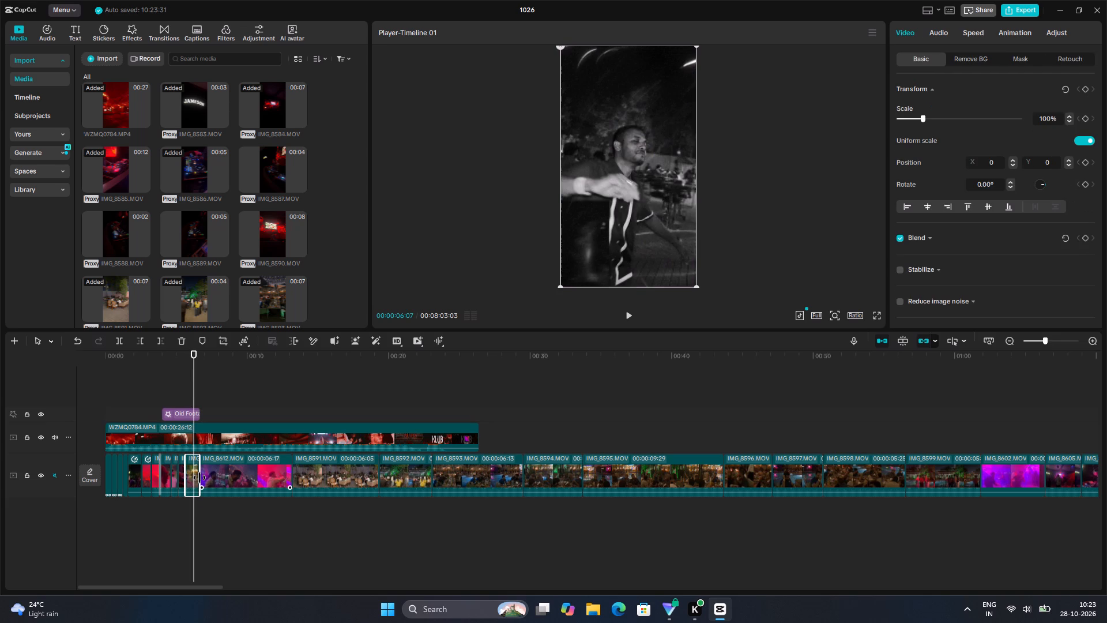
{"action": "left_click_drag", "start_coordinate": [199, 478], "coordinate": [193, 478]}
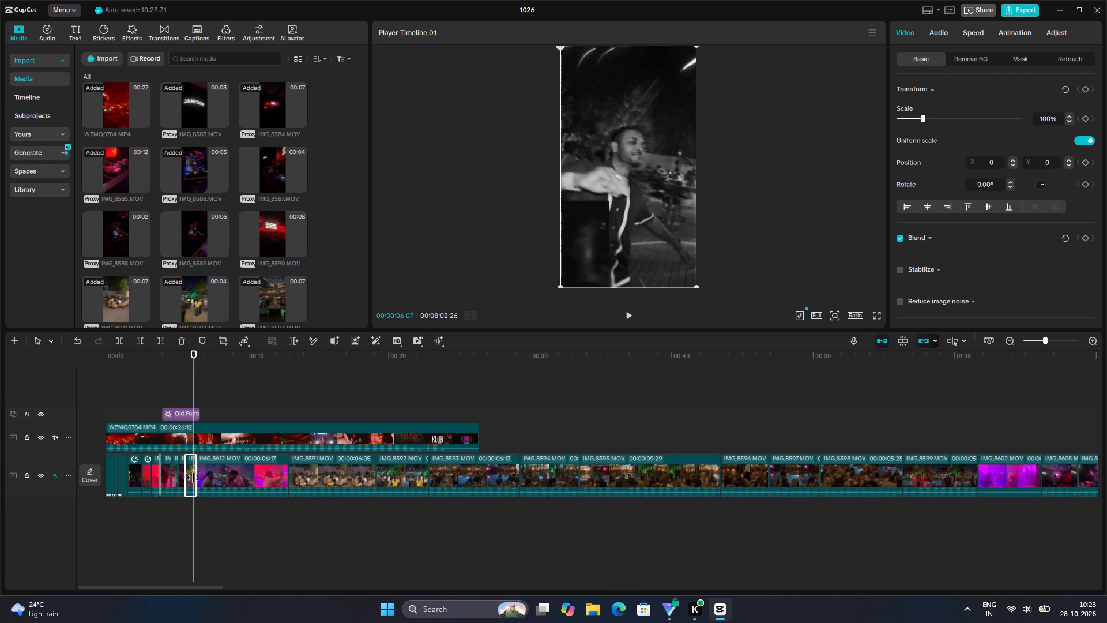
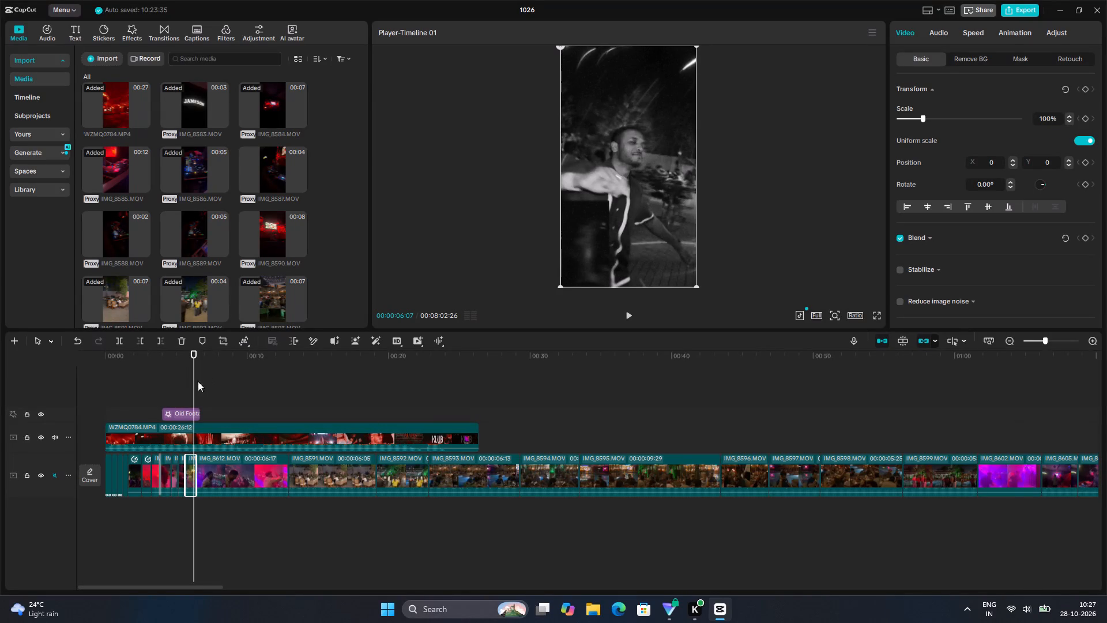
Play the edit from the start to about 6:15, checking the cut from the trimmed IMG_8601 into IMG_8612 against the reference overlay.
{"action": "left_click_drag", "start_coordinate": [194, 382], "coordinate": [101, 397]}
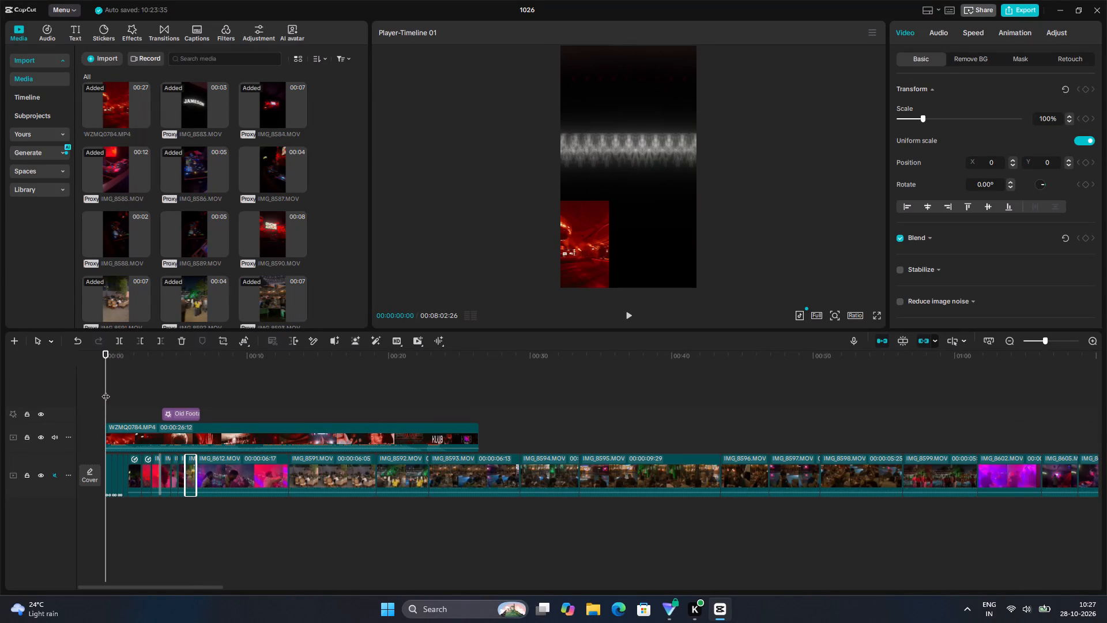
{"action": "key", "text": "space"}
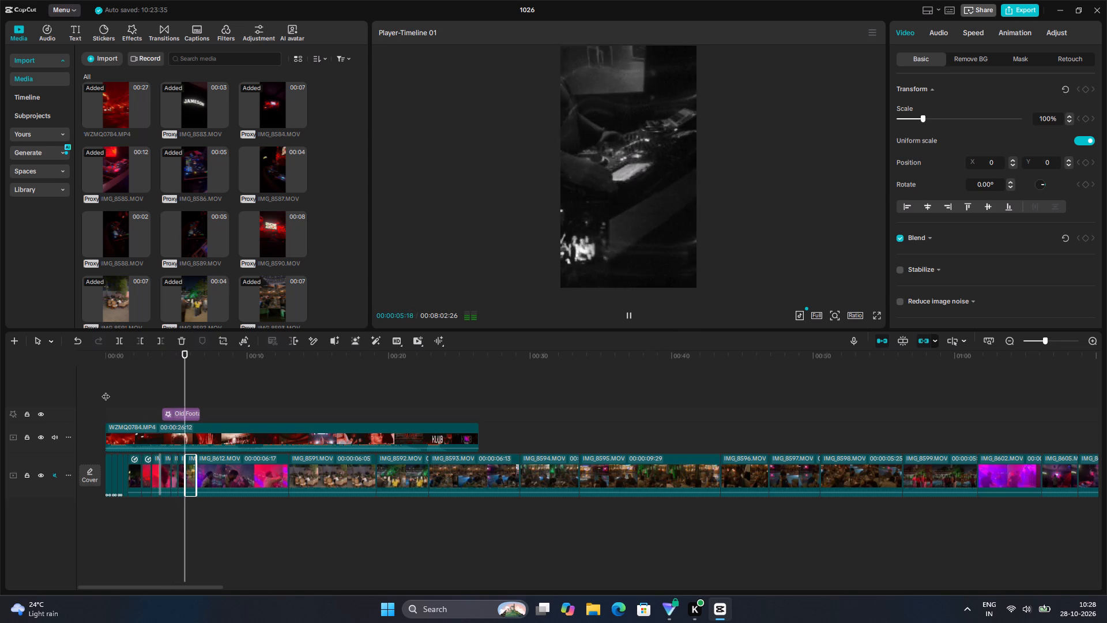
{"action": "key", "text": "space"}
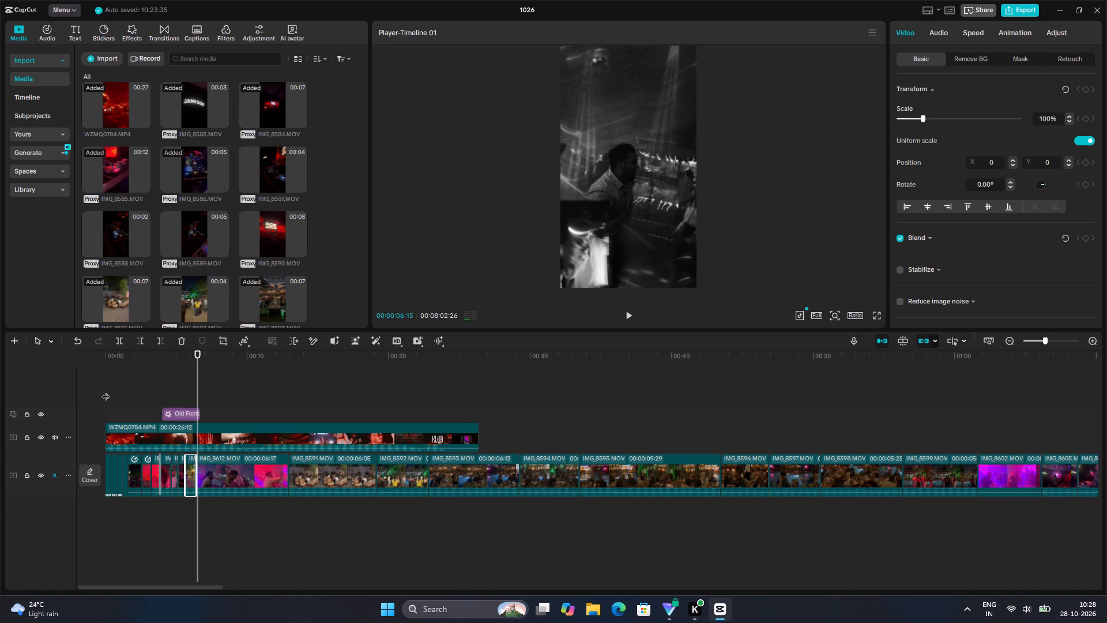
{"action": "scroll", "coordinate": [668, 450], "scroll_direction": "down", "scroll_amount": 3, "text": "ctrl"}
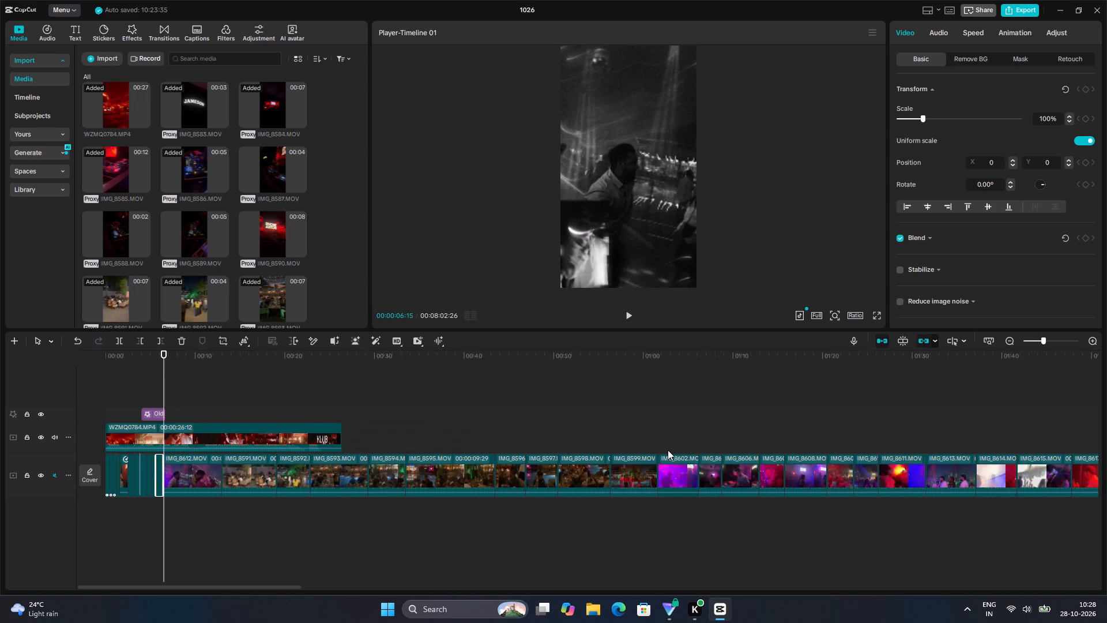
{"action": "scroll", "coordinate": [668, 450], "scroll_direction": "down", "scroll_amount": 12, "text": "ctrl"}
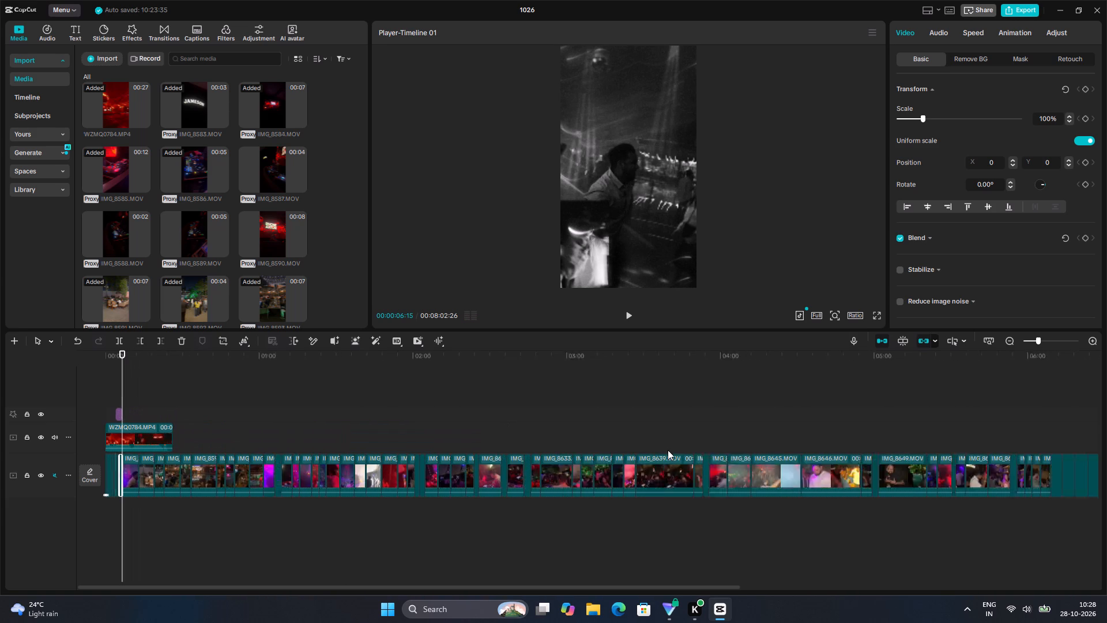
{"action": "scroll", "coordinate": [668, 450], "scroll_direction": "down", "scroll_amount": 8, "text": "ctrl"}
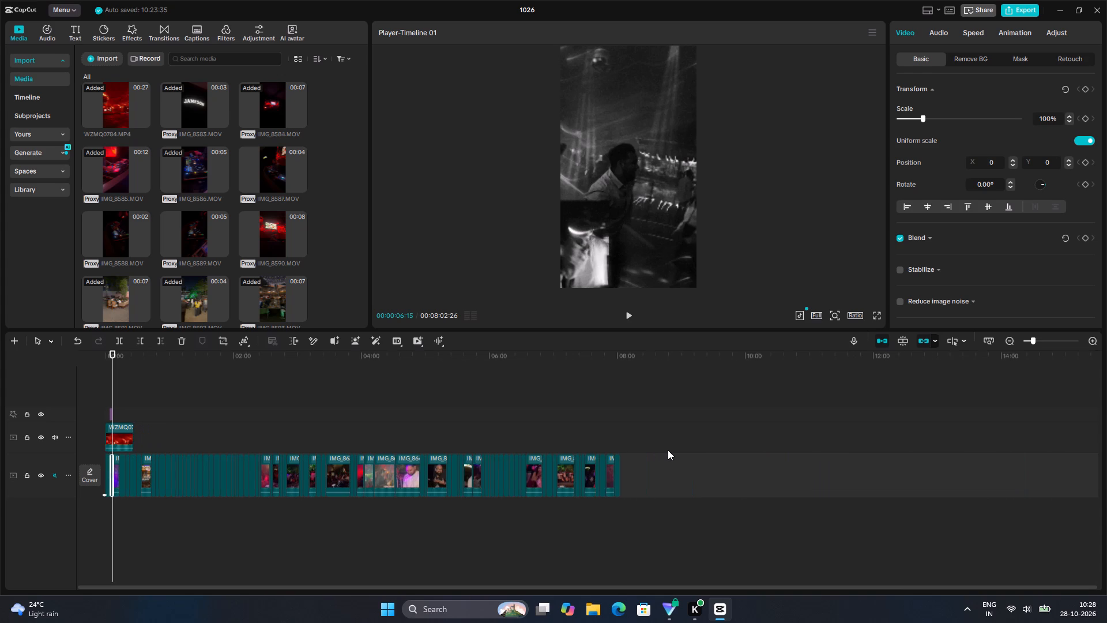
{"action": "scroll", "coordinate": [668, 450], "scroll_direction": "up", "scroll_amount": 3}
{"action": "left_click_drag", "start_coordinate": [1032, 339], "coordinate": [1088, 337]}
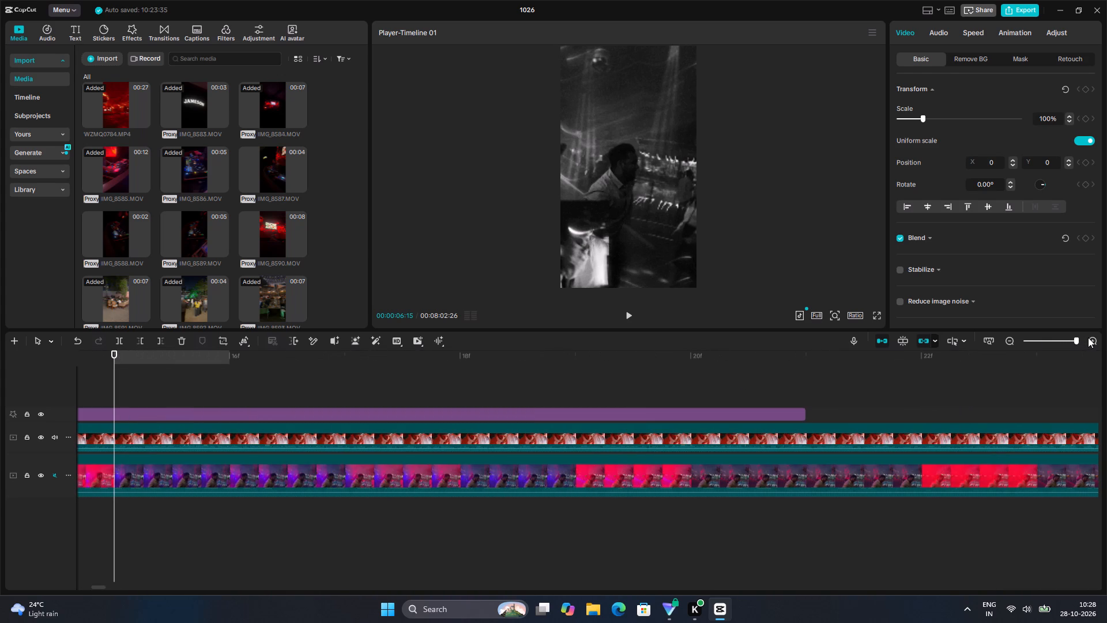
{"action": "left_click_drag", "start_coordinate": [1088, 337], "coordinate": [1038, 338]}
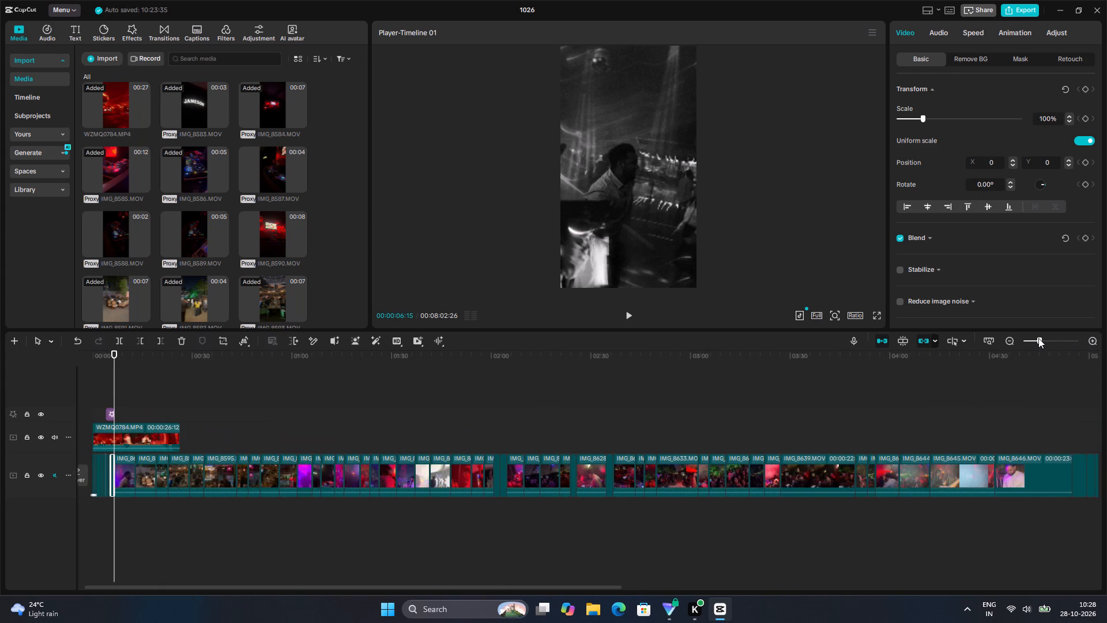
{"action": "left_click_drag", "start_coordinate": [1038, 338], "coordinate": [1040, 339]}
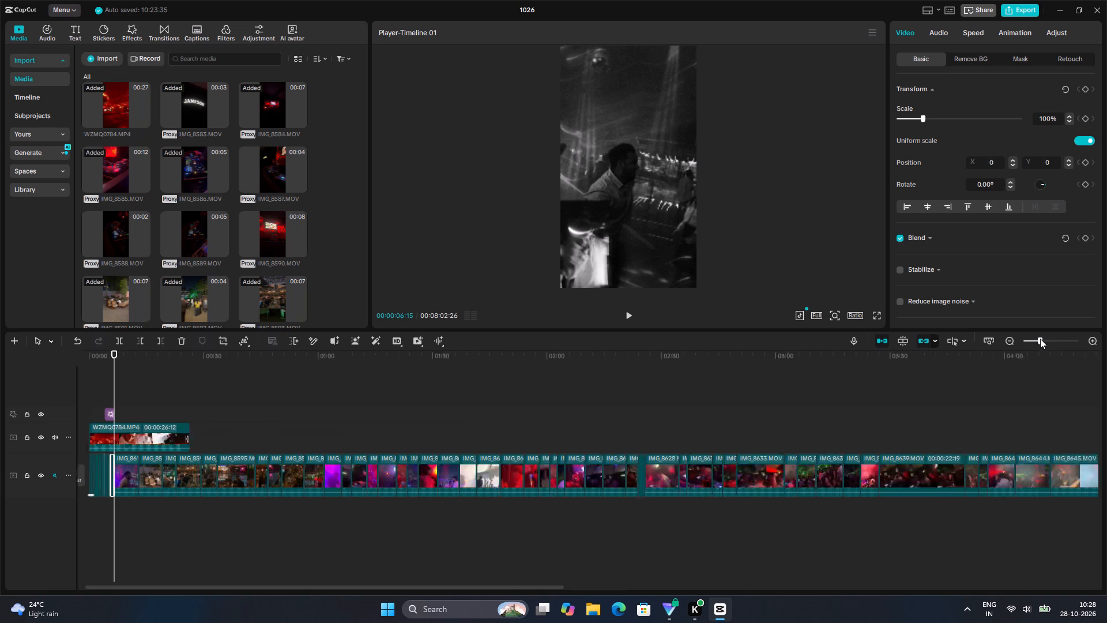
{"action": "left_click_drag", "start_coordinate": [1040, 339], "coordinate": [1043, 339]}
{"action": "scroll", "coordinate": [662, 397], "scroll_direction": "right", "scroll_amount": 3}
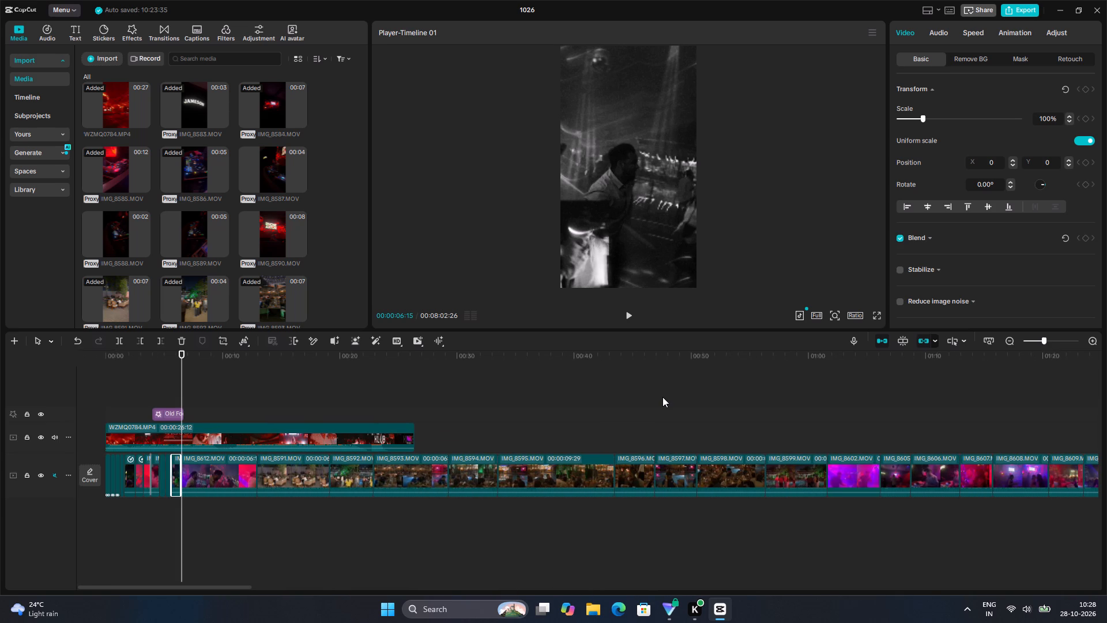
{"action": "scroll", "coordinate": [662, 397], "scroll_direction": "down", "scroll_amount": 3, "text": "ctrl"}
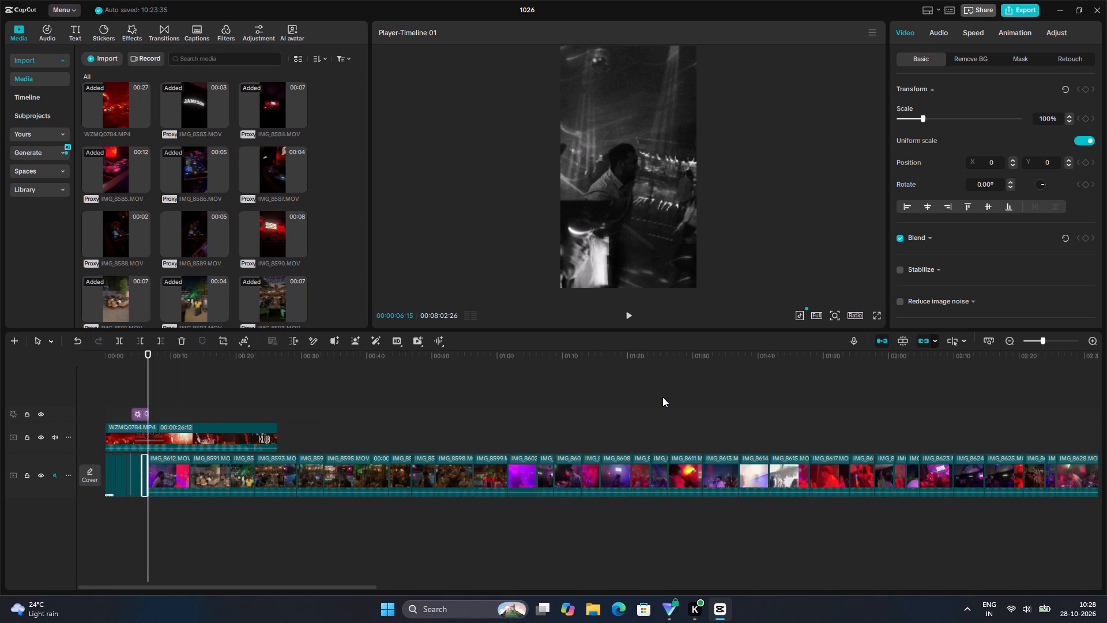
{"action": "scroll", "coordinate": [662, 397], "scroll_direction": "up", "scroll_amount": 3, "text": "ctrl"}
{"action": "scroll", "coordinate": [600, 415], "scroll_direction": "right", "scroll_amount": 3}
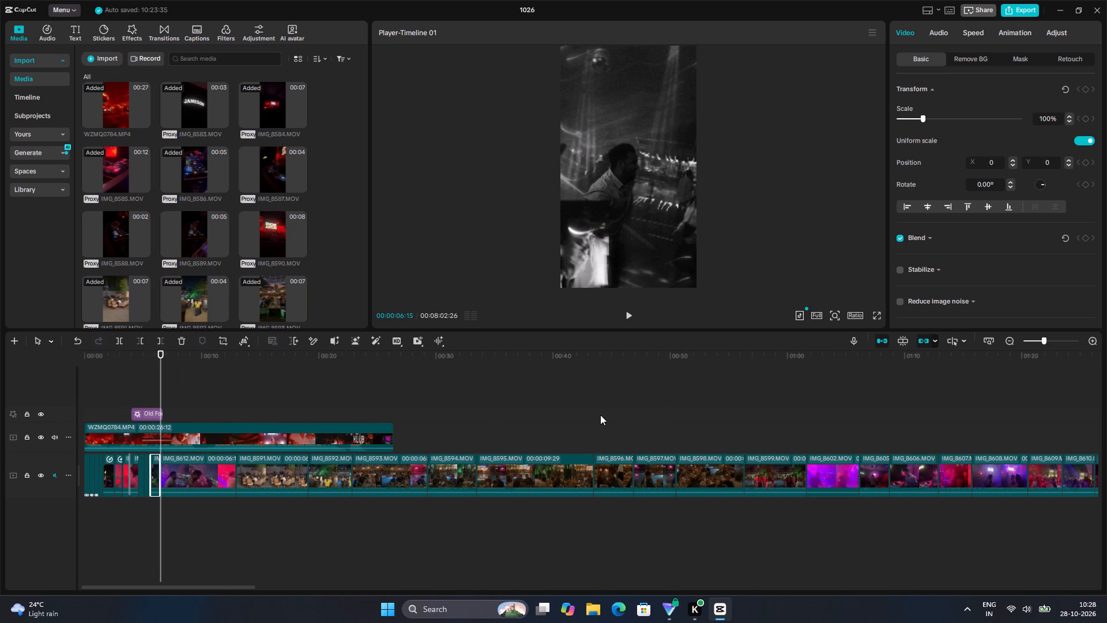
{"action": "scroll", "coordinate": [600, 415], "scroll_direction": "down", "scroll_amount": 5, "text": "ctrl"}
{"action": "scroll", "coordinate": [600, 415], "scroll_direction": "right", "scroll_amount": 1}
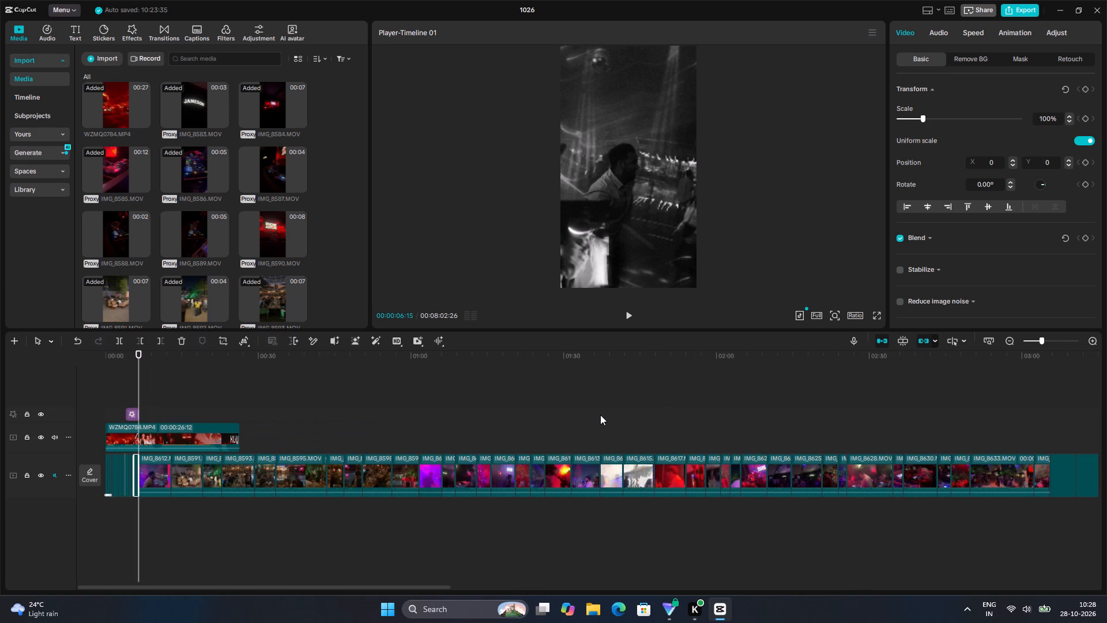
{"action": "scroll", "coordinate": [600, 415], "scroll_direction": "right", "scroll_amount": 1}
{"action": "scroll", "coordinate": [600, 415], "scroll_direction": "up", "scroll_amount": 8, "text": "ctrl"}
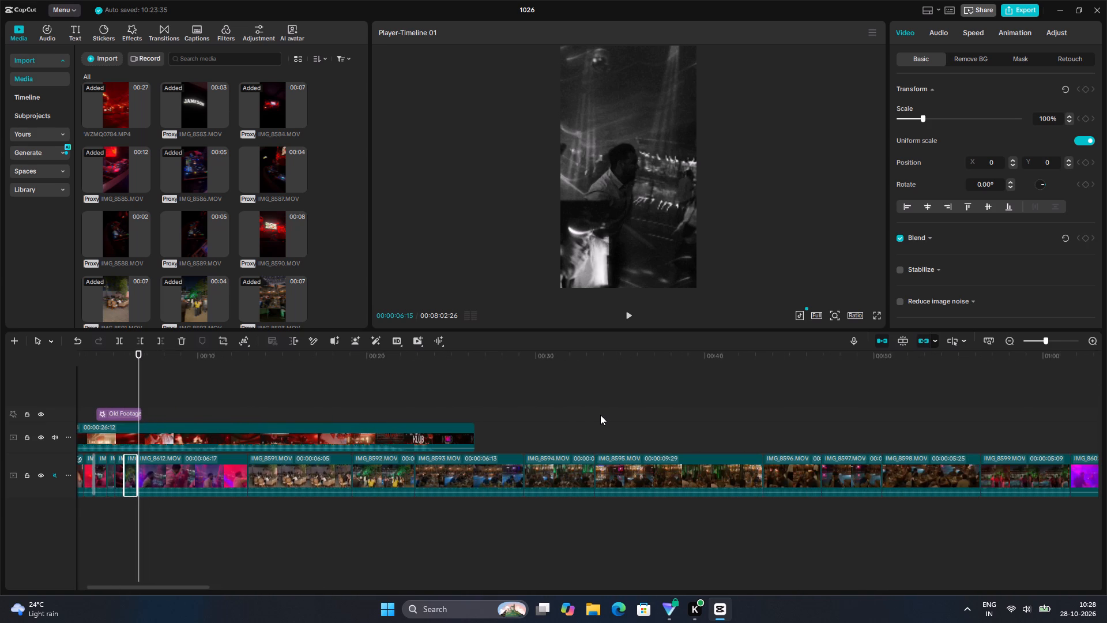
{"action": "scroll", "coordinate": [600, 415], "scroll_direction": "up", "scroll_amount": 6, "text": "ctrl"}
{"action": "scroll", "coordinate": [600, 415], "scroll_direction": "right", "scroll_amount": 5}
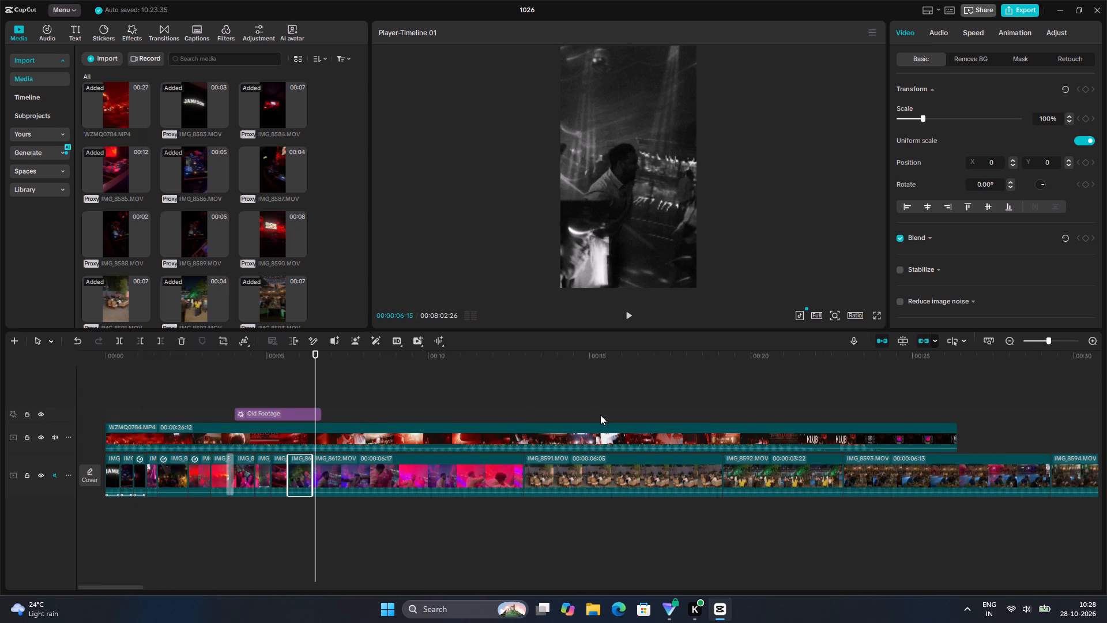
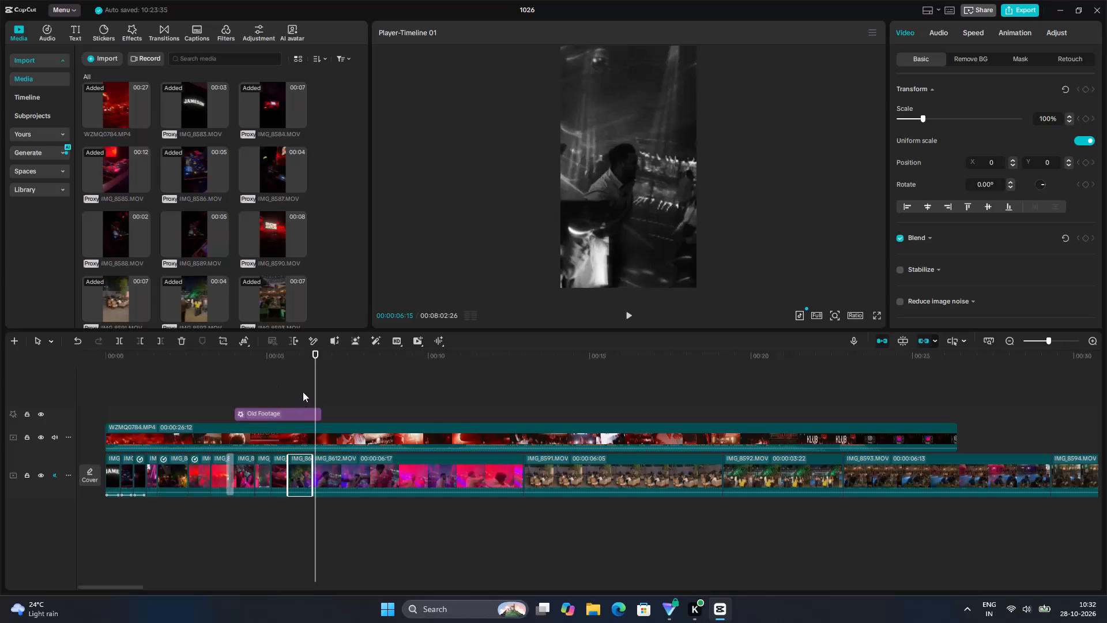
Play the edit from the start to about 7:02 to check the passage from the monochrome footage into IMG_8612.
{"action": "left_click_drag", "start_coordinate": [316, 384], "coordinate": [0, 406]}
{"action": "key", "text": "space"}
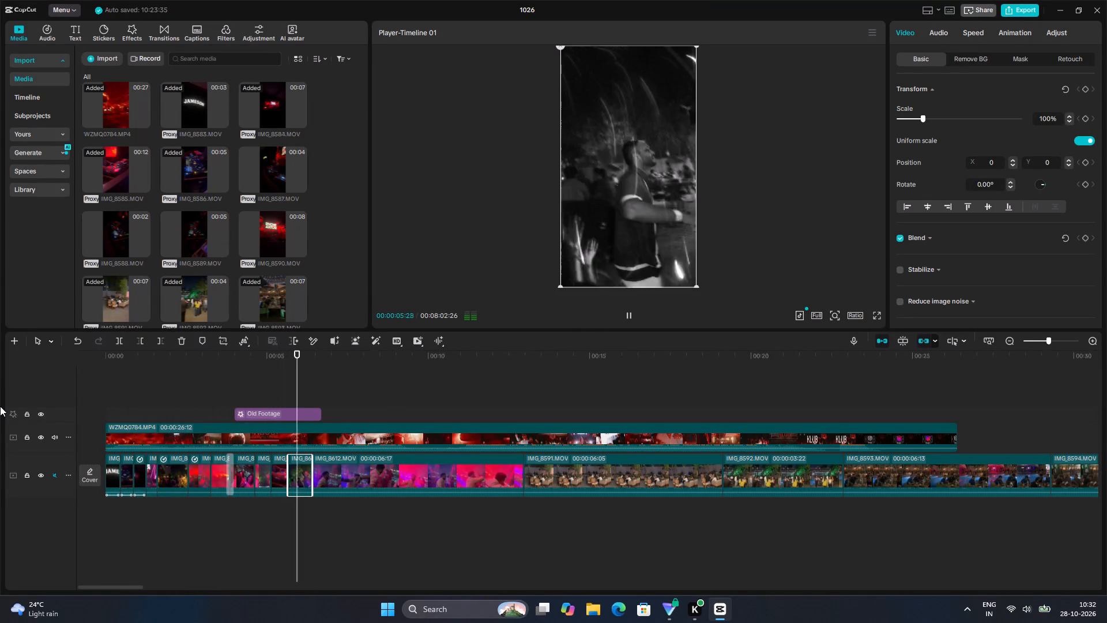
{"action": "key", "text": "space"}
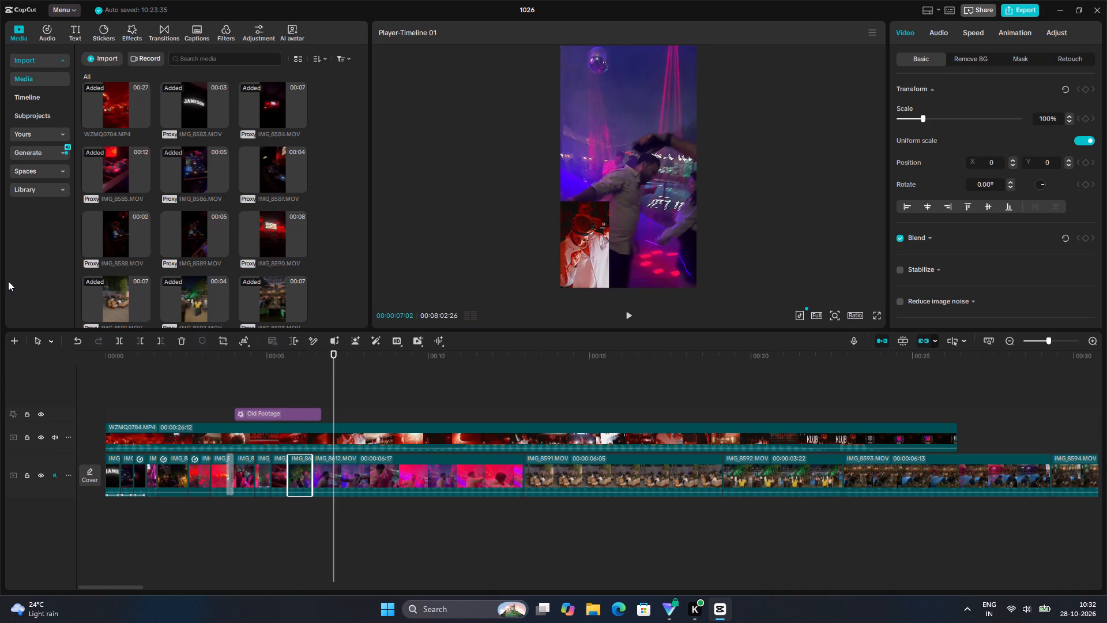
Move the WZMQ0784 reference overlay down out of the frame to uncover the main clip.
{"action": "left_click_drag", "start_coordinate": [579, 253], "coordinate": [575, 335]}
Find the moment in IMG_8612 where the man faces the camera and trim away the clip's beginning up to 9:09.
{"action": "left_click_drag", "start_coordinate": [333, 376], "coordinate": [314, 377]}
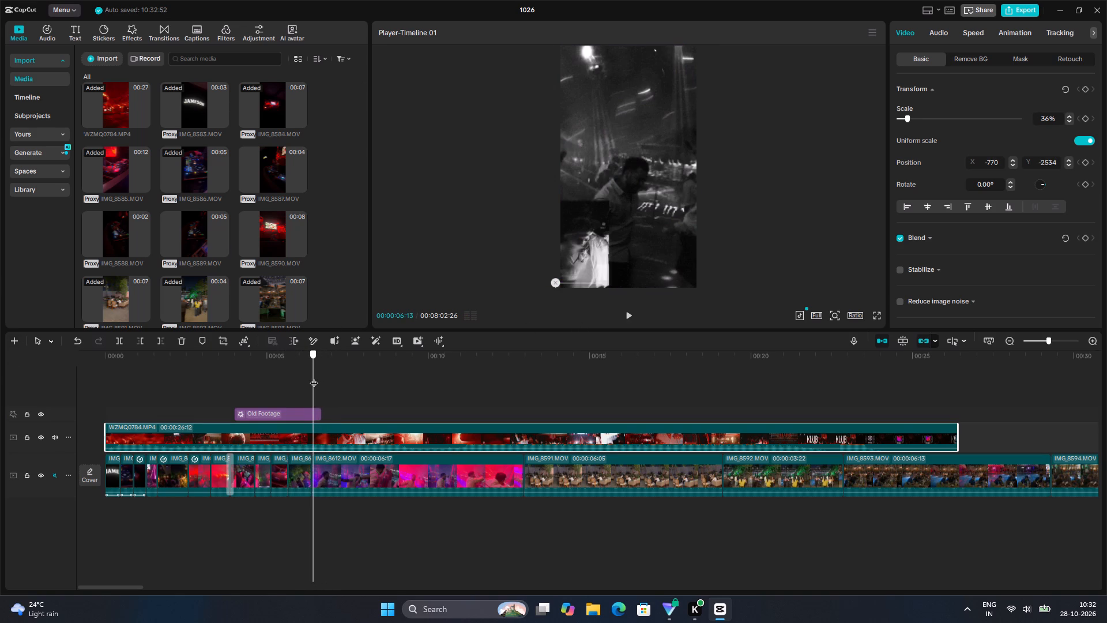
{"action": "left_click_drag", "start_coordinate": [314, 377], "coordinate": [325, 377]}
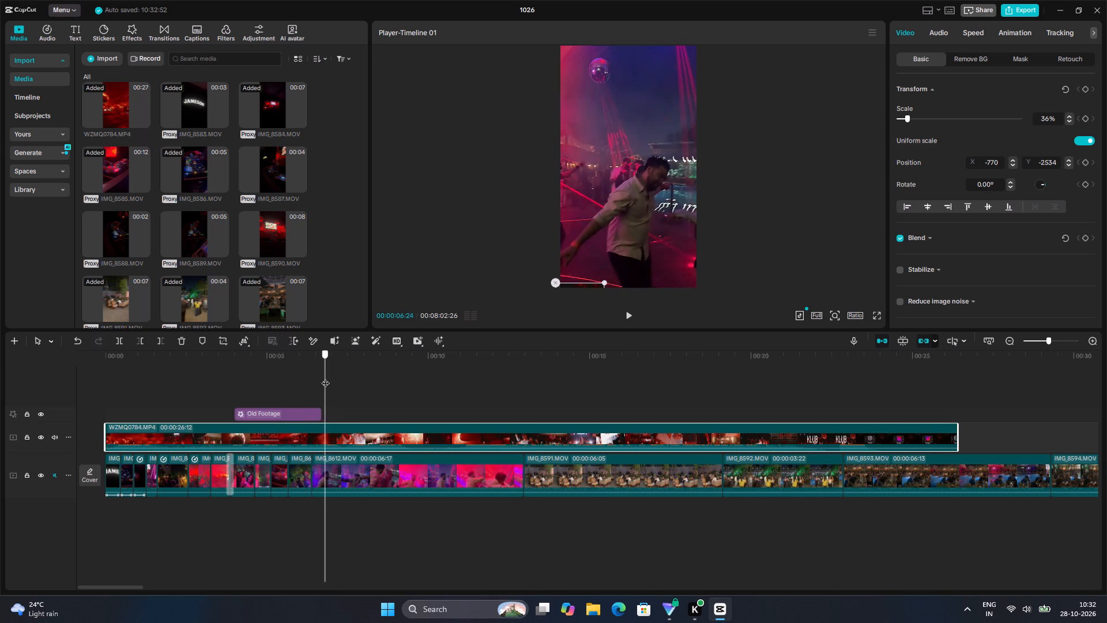
{"action": "left_click_drag", "start_coordinate": [325, 377], "coordinate": [338, 381]}
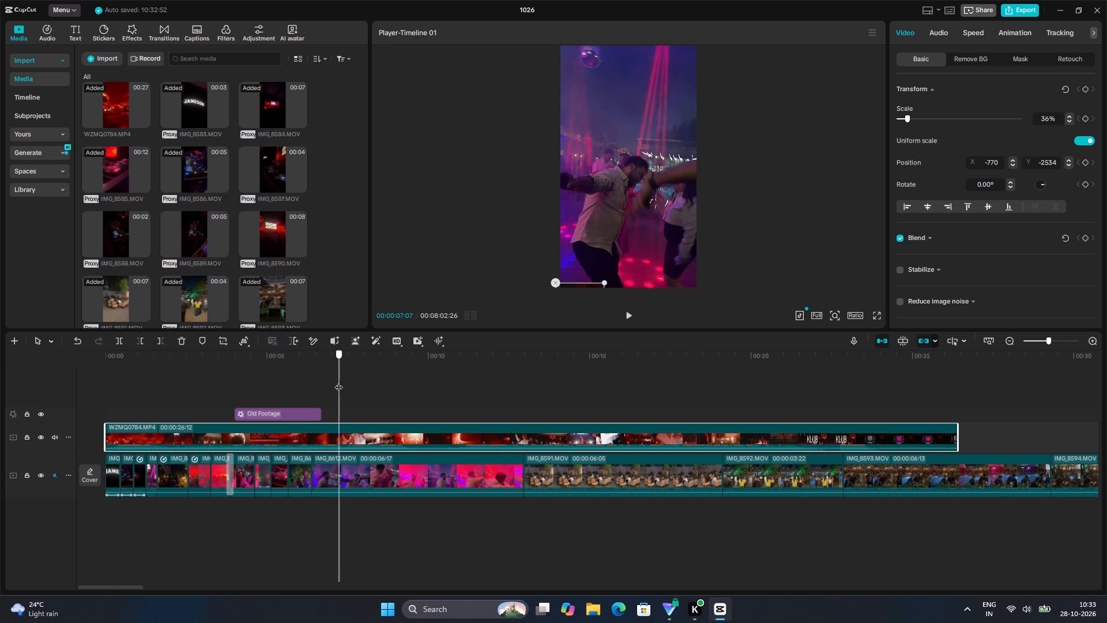
{"action": "left_click_drag", "start_coordinate": [338, 381], "coordinate": [343, 385]}
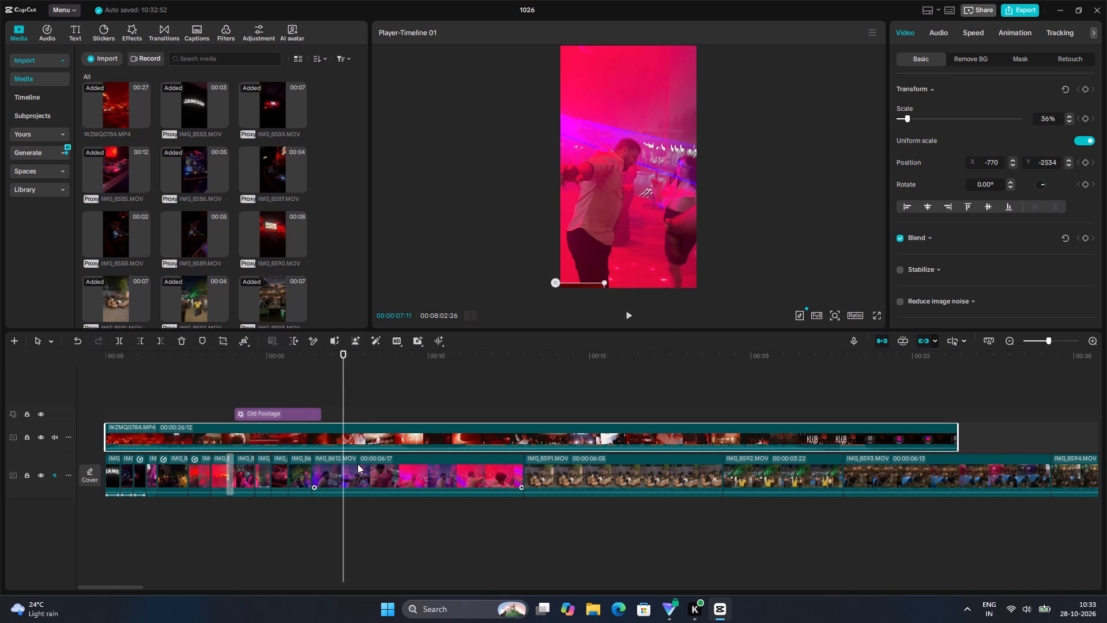
{"action": "left_click", "coordinate": [357, 464]}
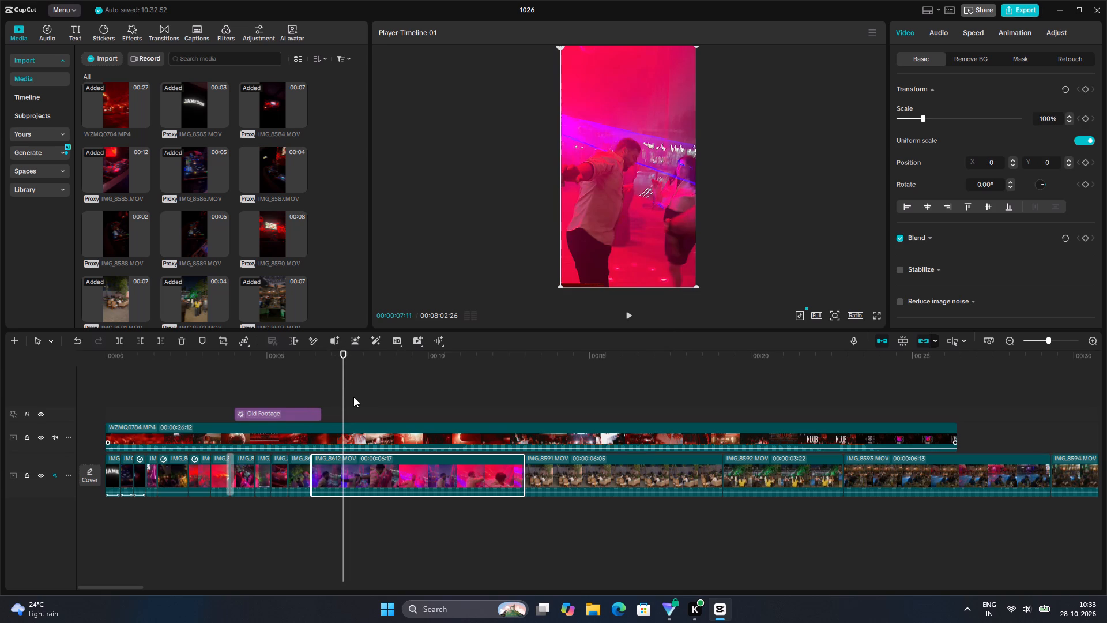
{"action": "left_click_drag", "start_coordinate": [342, 376], "coordinate": [408, 377]}
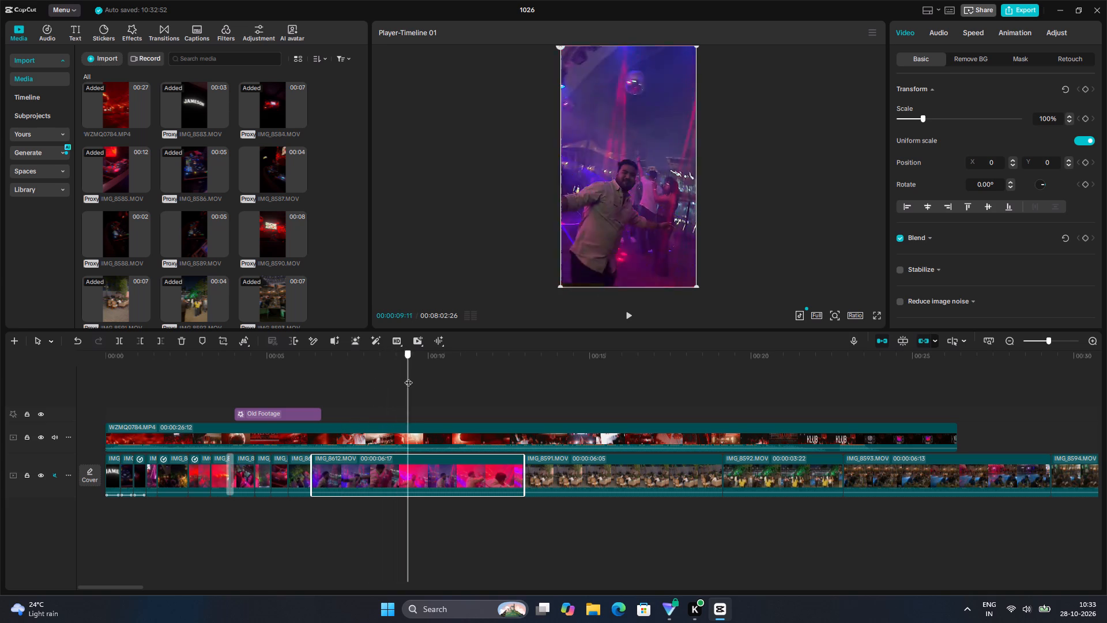
{"action": "left_click_drag", "start_coordinate": [408, 377], "coordinate": [437, 386]}
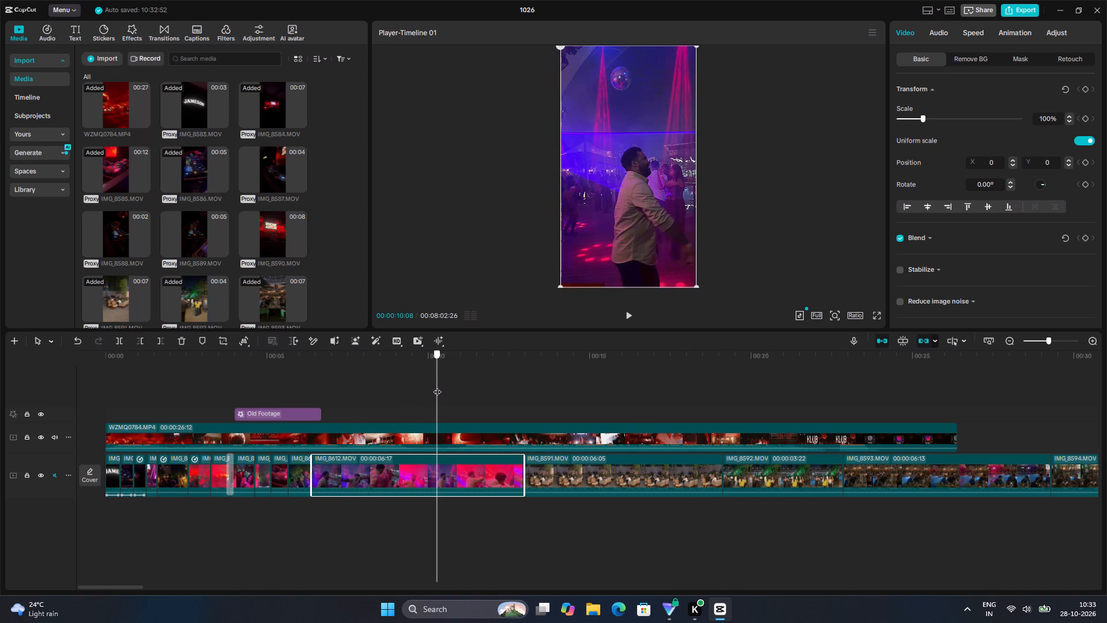
{"action": "left_click_drag", "start_coordinate": [437, 386], "coordinate": [396, 385]}
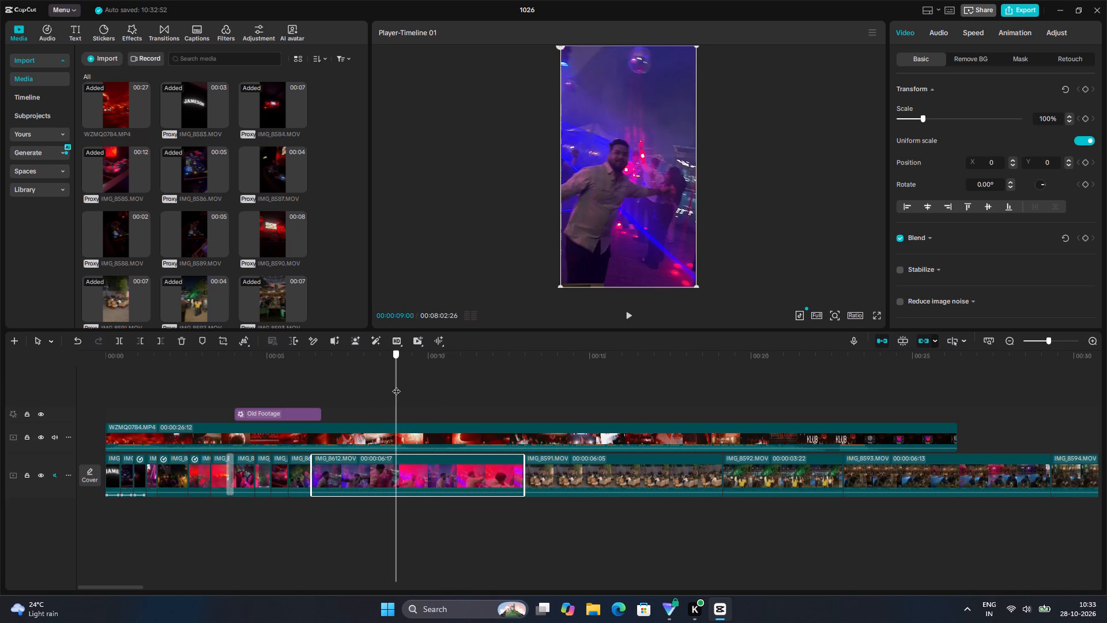
{"action": "left_click_drag", "start_coordinate": [396, 385], "coordinate": [405, 385]}
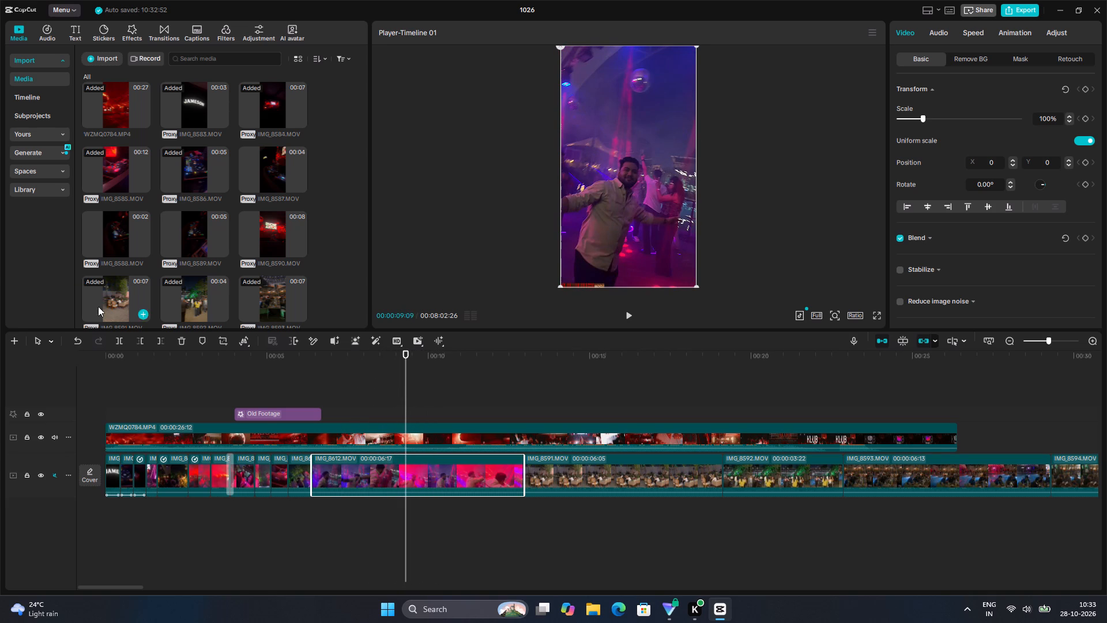
{"action": "left_click", "coordinate": [141, 337]}
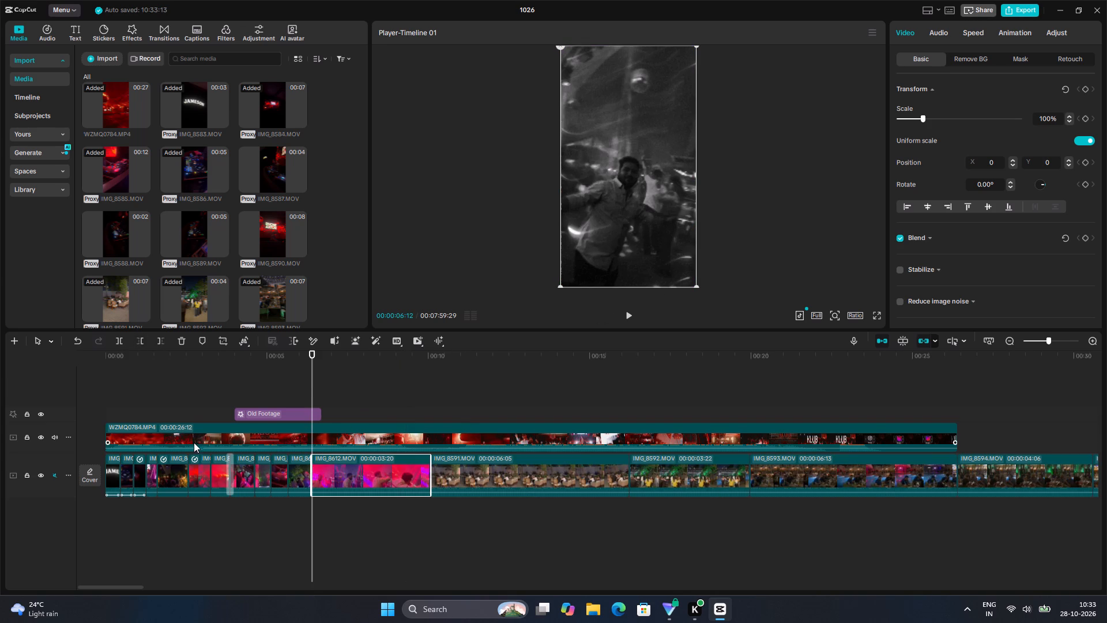
Move the WZMQ0784 reference overlay back into the frame's lower-left corner, at about X -692, Y -1231.
{"action": "left_click", "coordinate": [217, 438]}
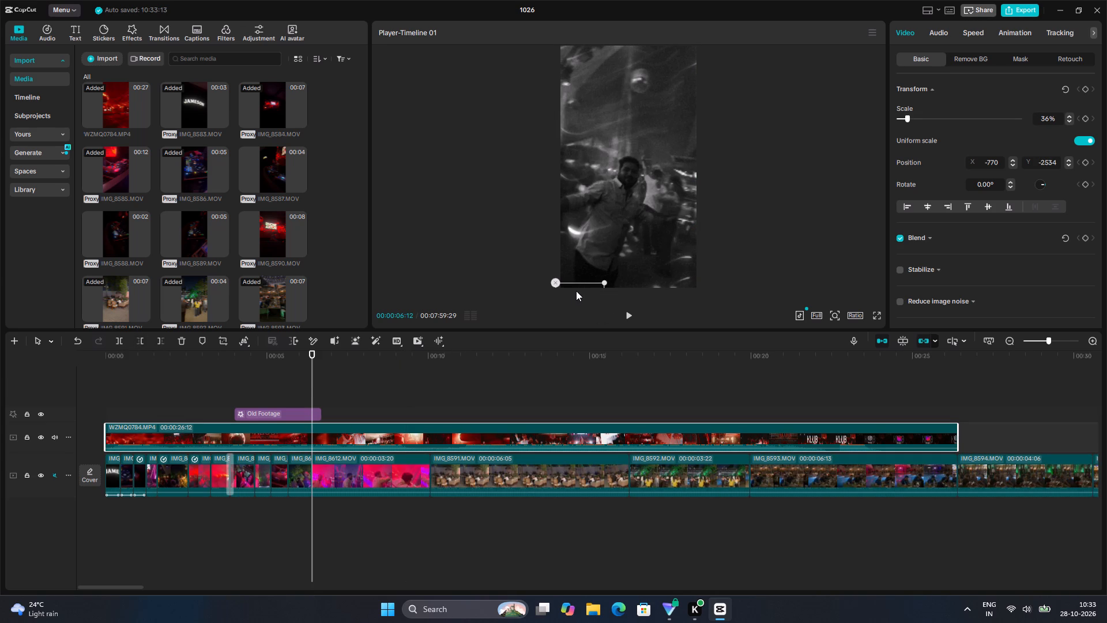
{"action": "left_click_drag", "start_coordinate": [575, 283], "coordinate": [585, 290]}
{"action": "left_click_drag", "start_coordinate": [585, 290], "coordinate": [578, 202]}
Split IMG_8612 at 6:21, where the Old Footage effect ends.
{"action": "left_click_drag", "start_coordinate": [311, 378], "coordinate": [307, 378]}
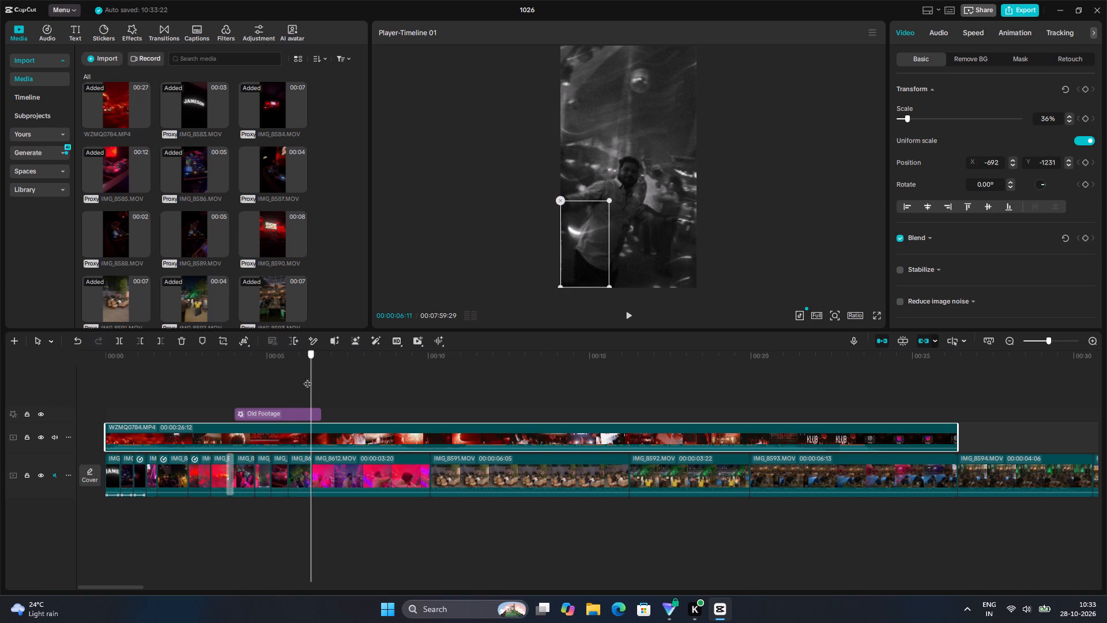
{"action": "left_click_drag", "start_coordinate": [307, 378], "coordinate": [319, 372]}
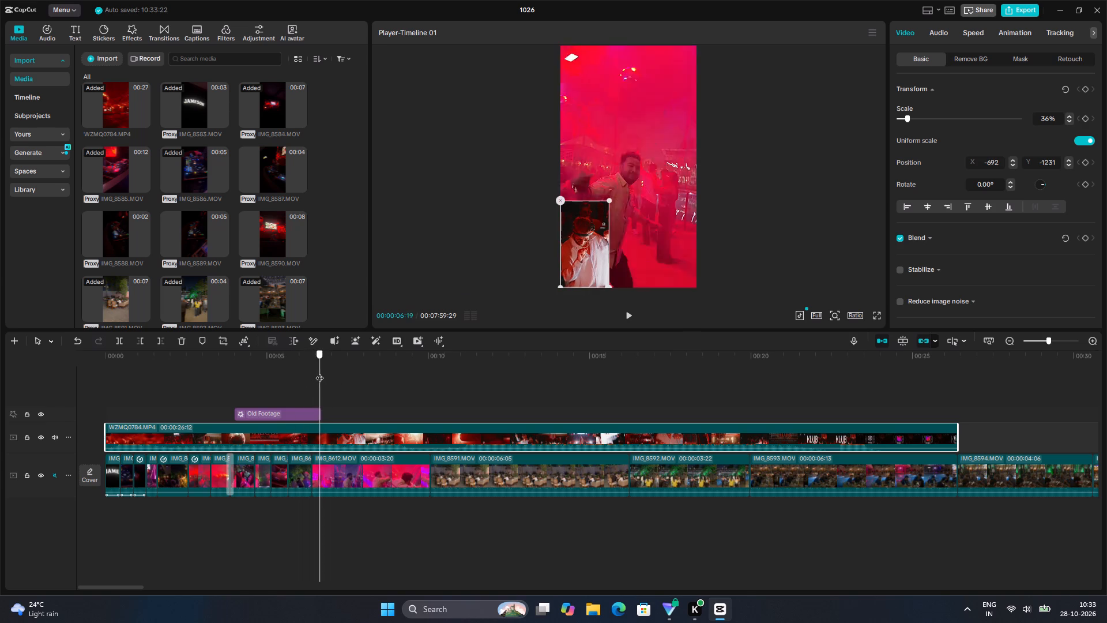
{"action": "left_click_drag", "start_coordinate": [319, 372], "coordinate": [315, 371]}
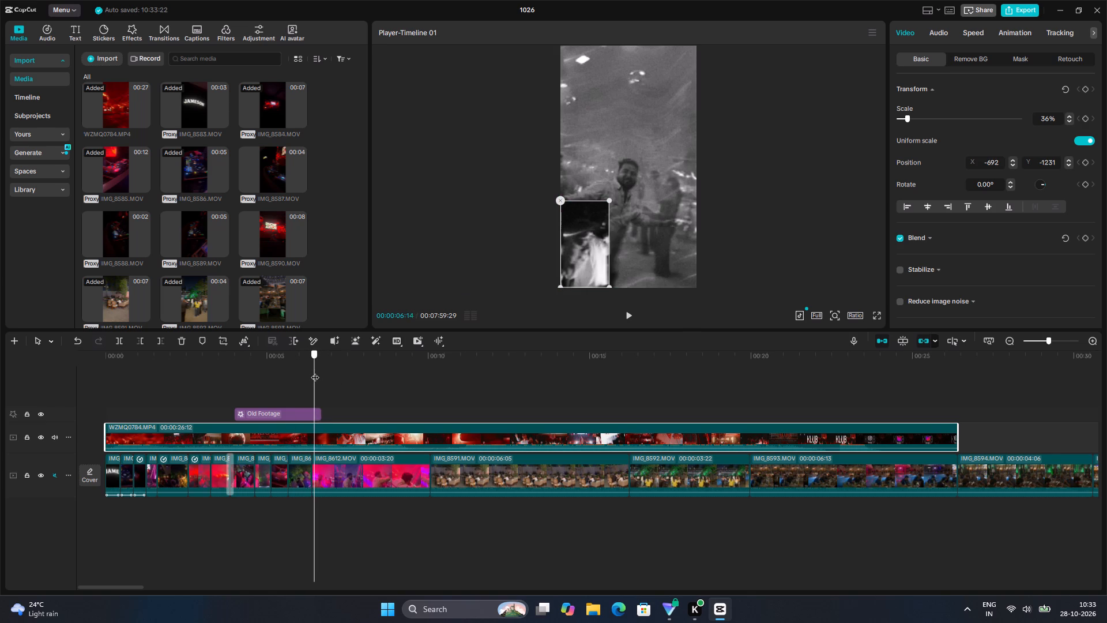
{"action": "left_click_drag", "start_coordinate": [315, 371], "coordinate": [320, 371]}
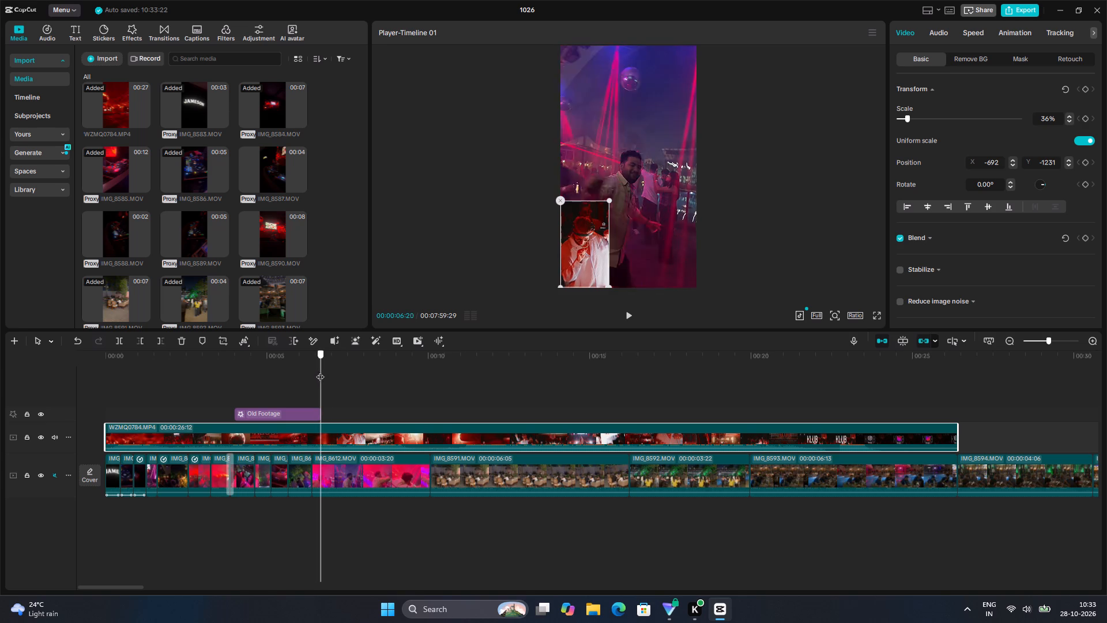
{"action": "left_click_drag", "start_coordinate": [320, 371], "coordinate": [322, 371]}
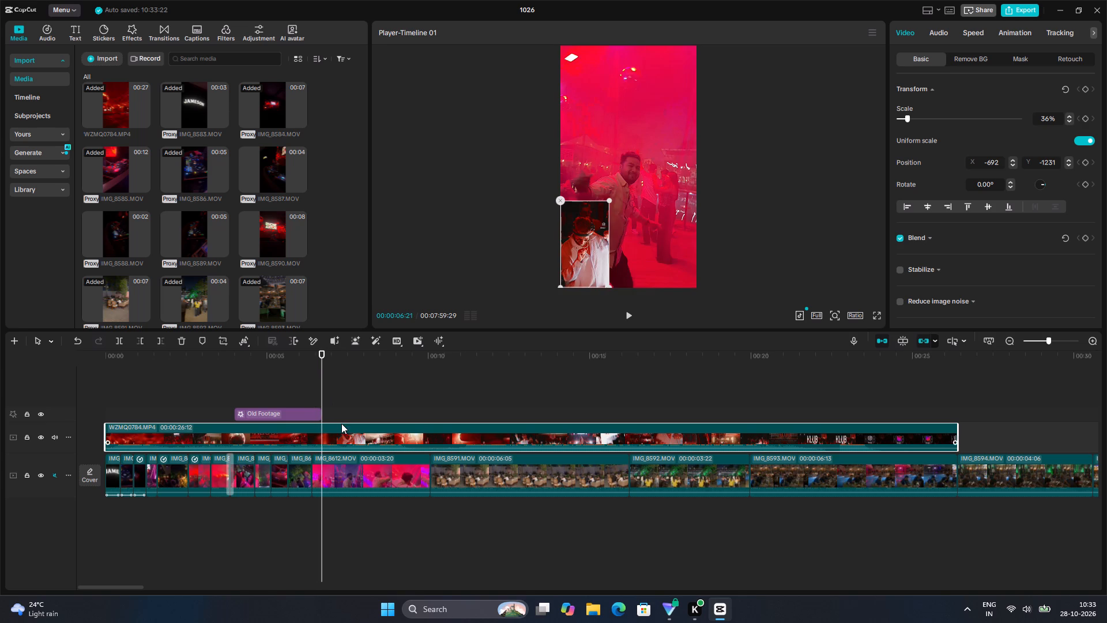
{"action": "left_click", "coordinate": [345, 432]}
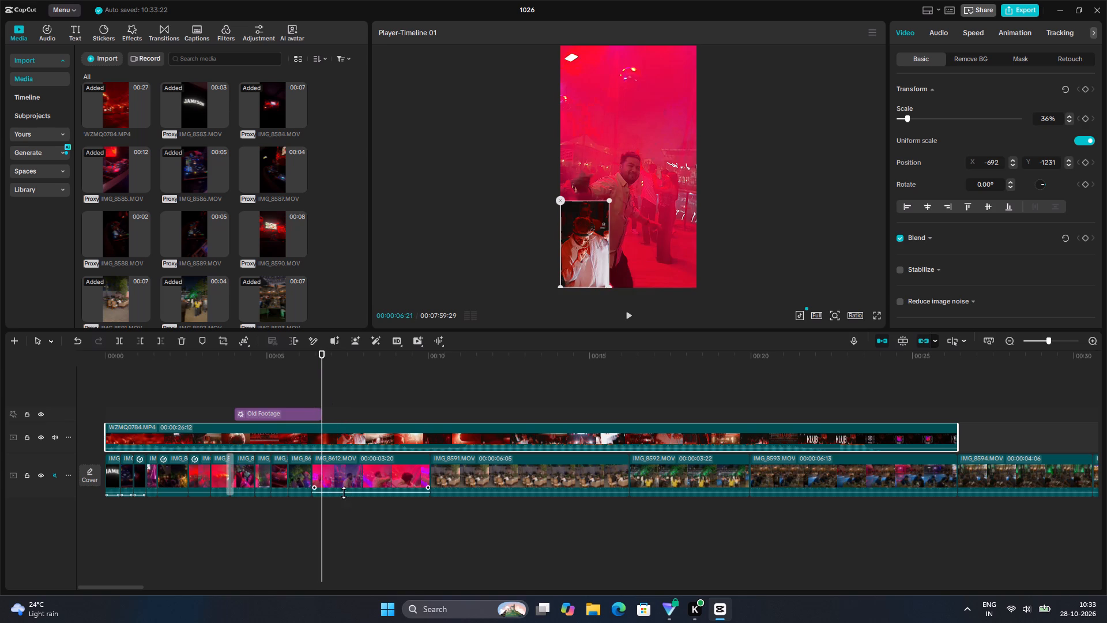
{"action": "left_click", "coordinate": [345, 486]}
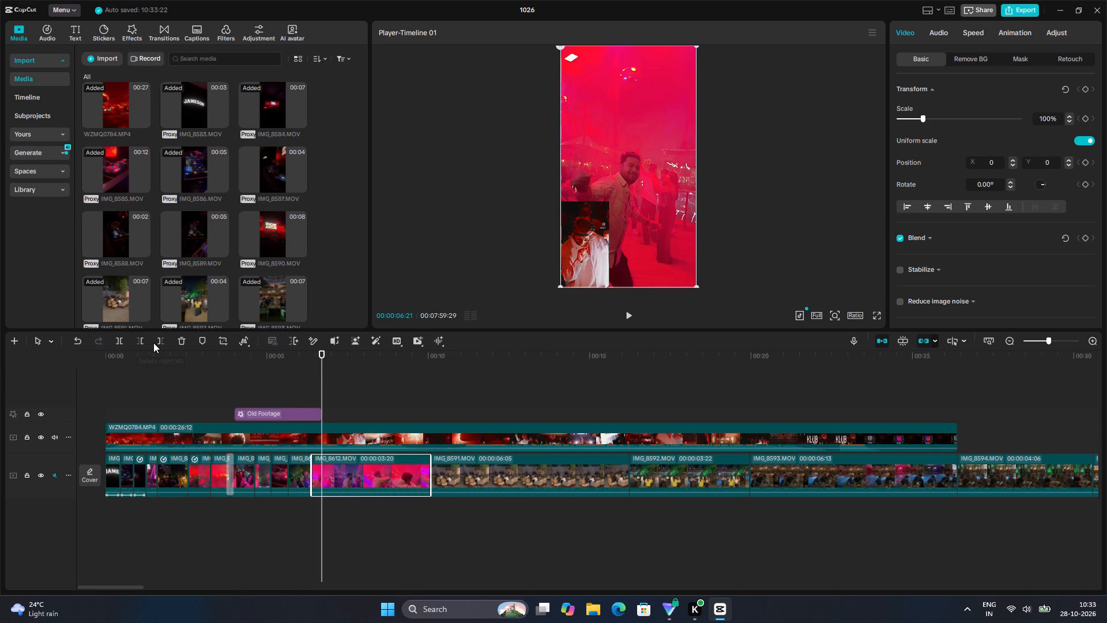
{"action": "left_click", "coordinate": [123, 343]}
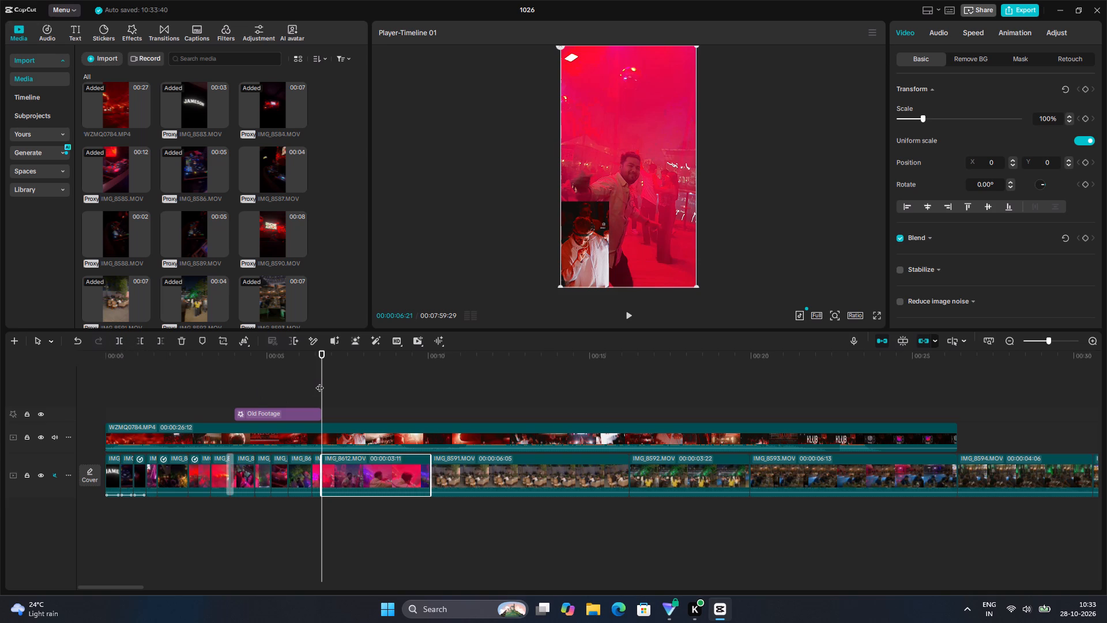
Split the remaining IMG_8612 clip again at 7:02, isolating a short segment after the Old Footage effect.
{"action": "left_click_drag", "start_coordinate": [319, 382], "coordinate": [328, 382]}
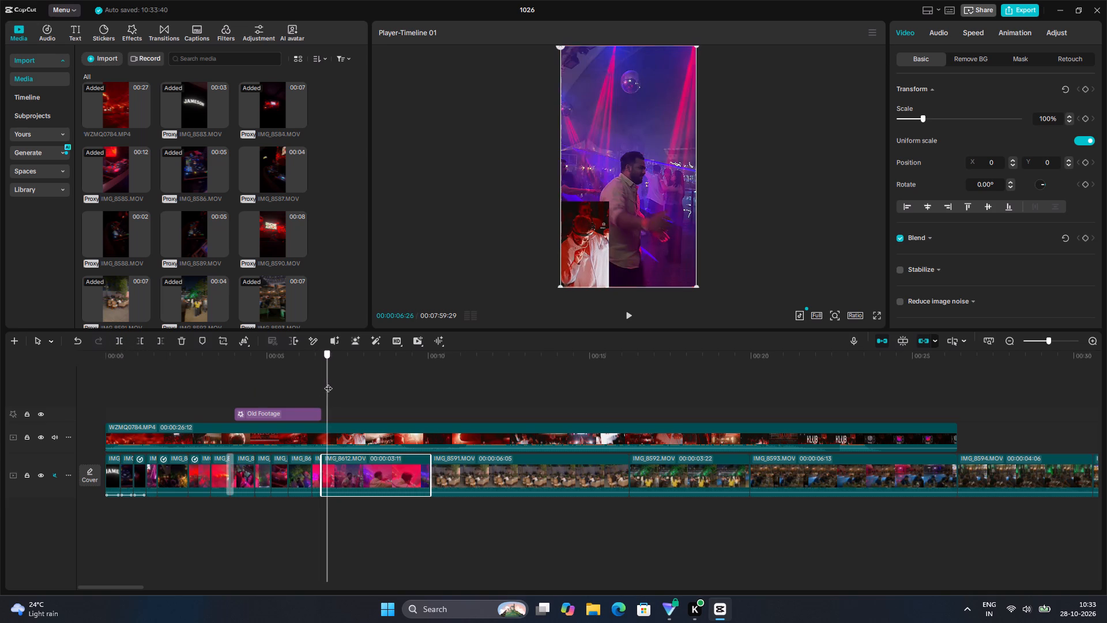
{"action": "left_click_drag", "start_coordinate": [328, 382], "coordinate": [330, 384]}
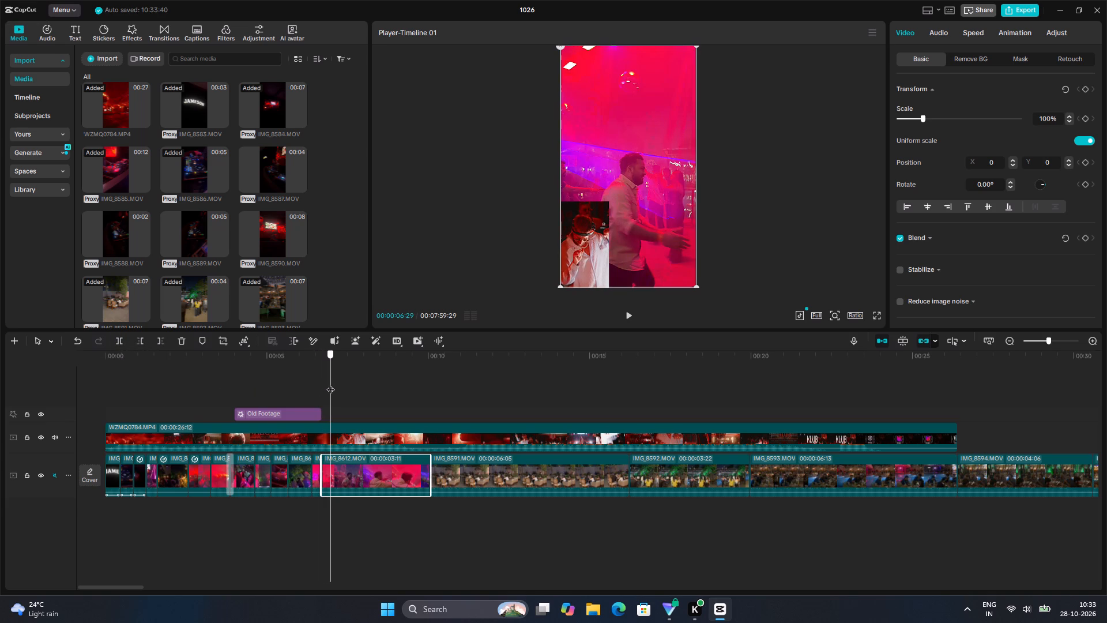
{"action": "left_click_drag", "start_coordinate": [330, 384], "coordinate": [343, 391]}
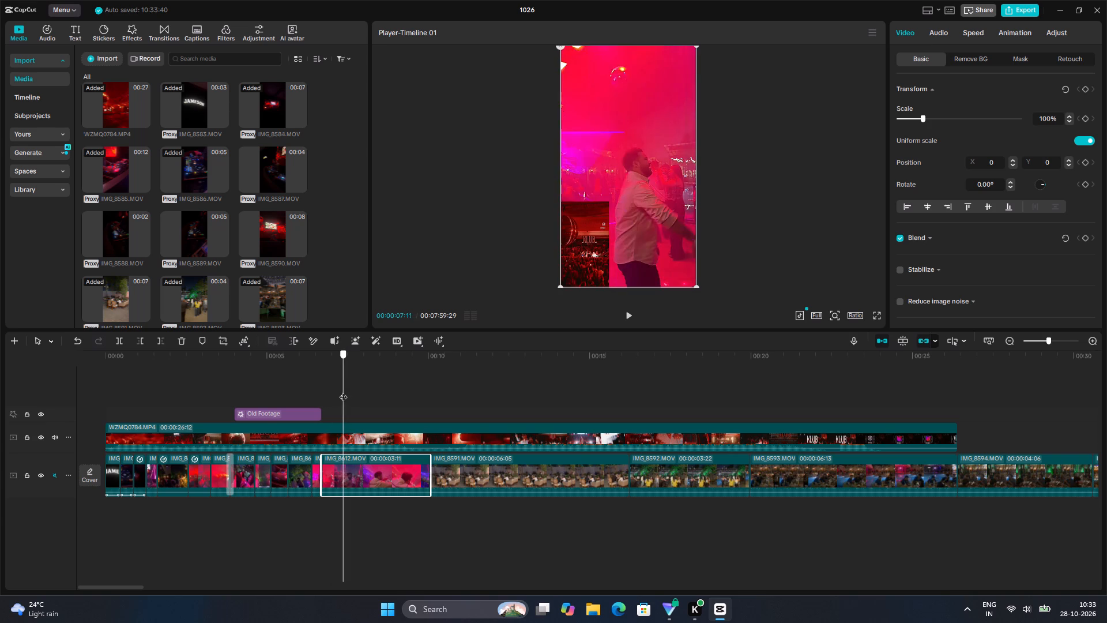
{"action": "left_click_drag", "start_coordinate": [343, 391], "coordinate": [324, 389]}
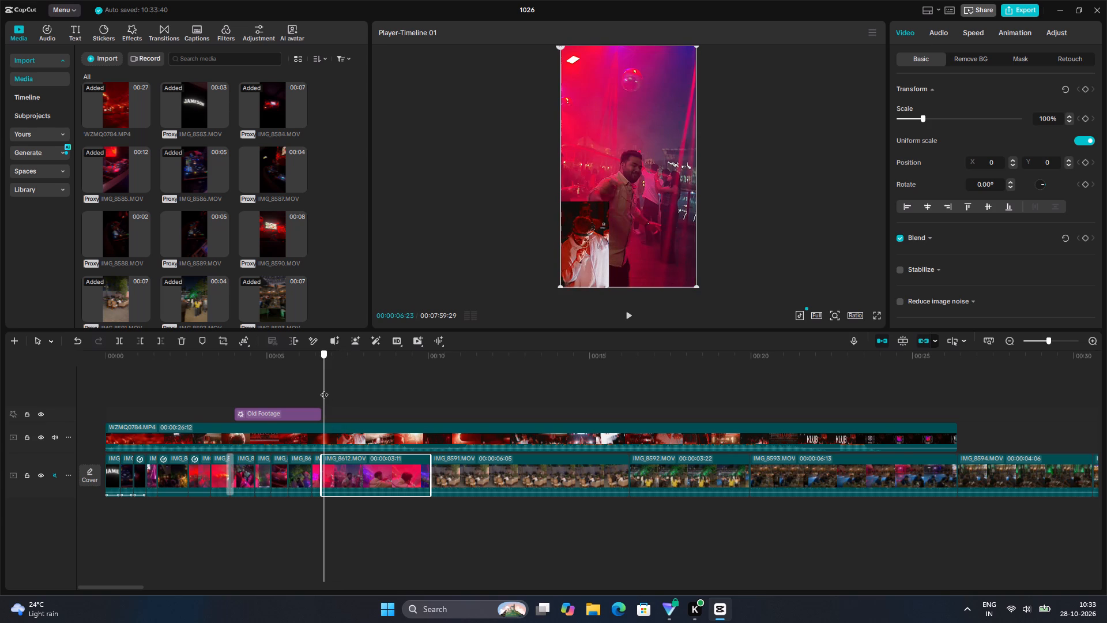
{"action": "left_click_drag", "start_coordinate": [324, 389], "coordinate": [333, 391]}
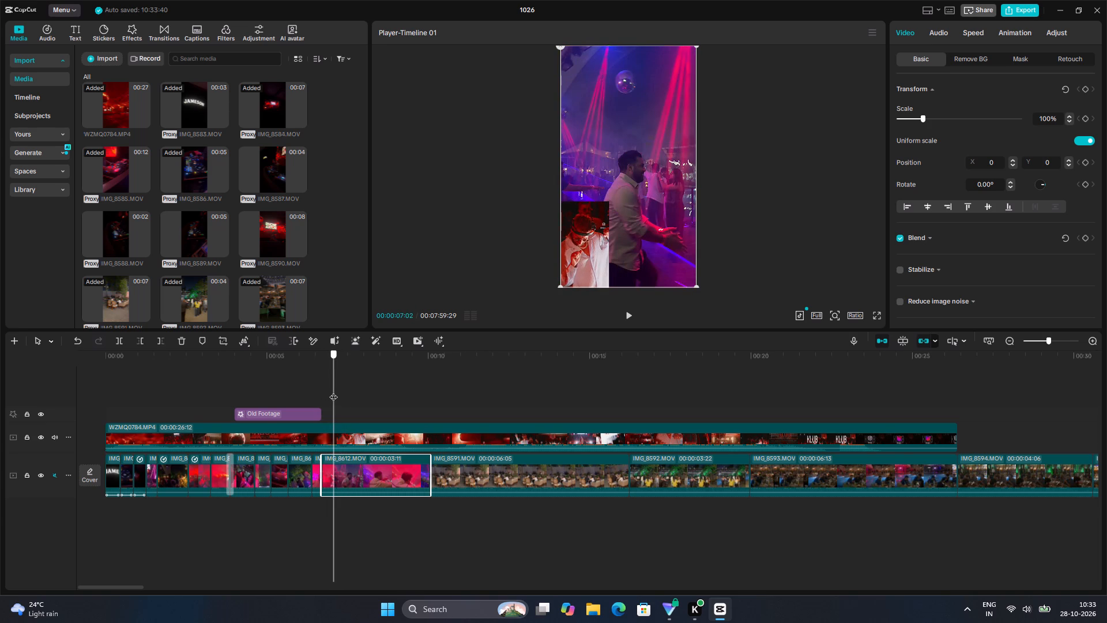
{"action": "left_click_drag", "start_coordinate": [333, 391], "coordinate": [333, 392]}
{"action": "left_click_drag", "start_coordinate": [125, 337], "coordinate": [353, 396]}
{"action": "left_click_drag", "start_coordinate": [353, 396], "coordinate": [115, 343]}
{"action": "left_click", "coordinate": [115, 343]}
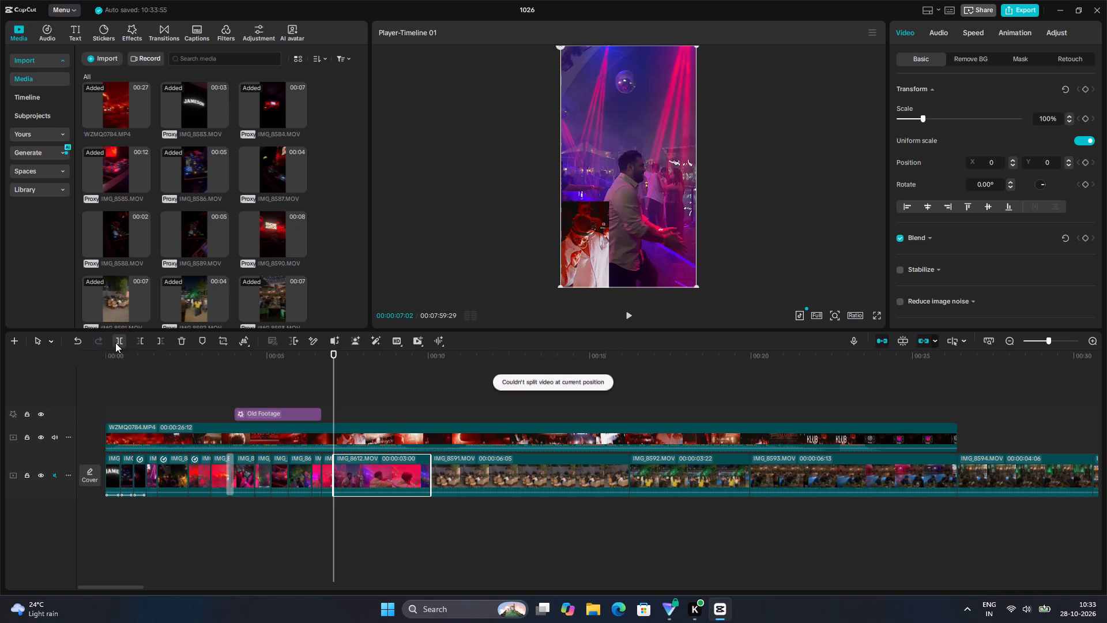
Apply a Custom speed curve to the short IMG_8612 segment between 6:21 and 7:02.
{"action": "scroll", "coordinate": [394, 422], "scroll_direction": "up", "scroll_amount": 9, "text": "ctrl"}
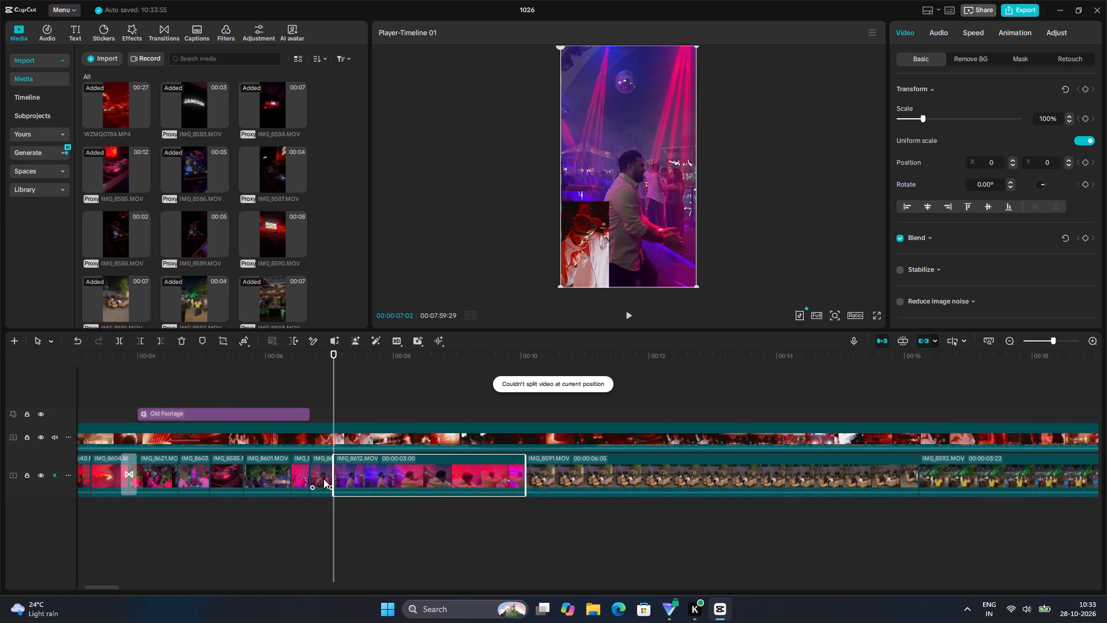
{"action": "left_click", "coordinate": [323, 479]}
{"action": "left_click_drag", "start_coordinate": [333, 381], "coordinate": [316, 384]}
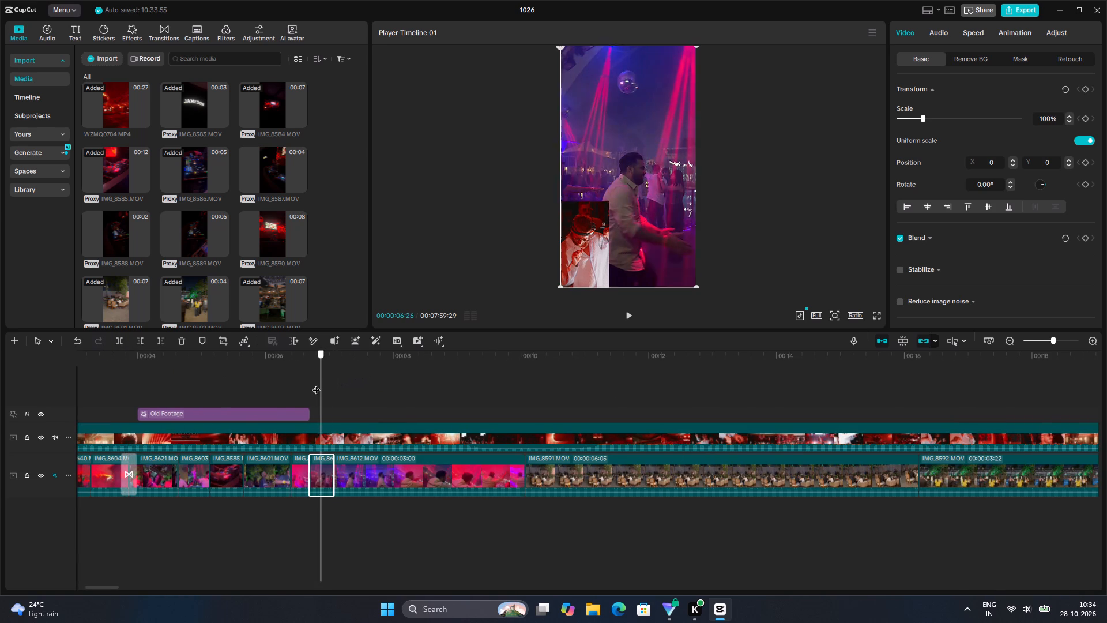
{"action": "left_click_drag", "start_coordinate": [316, 384], "coordinate": [310, 385]}
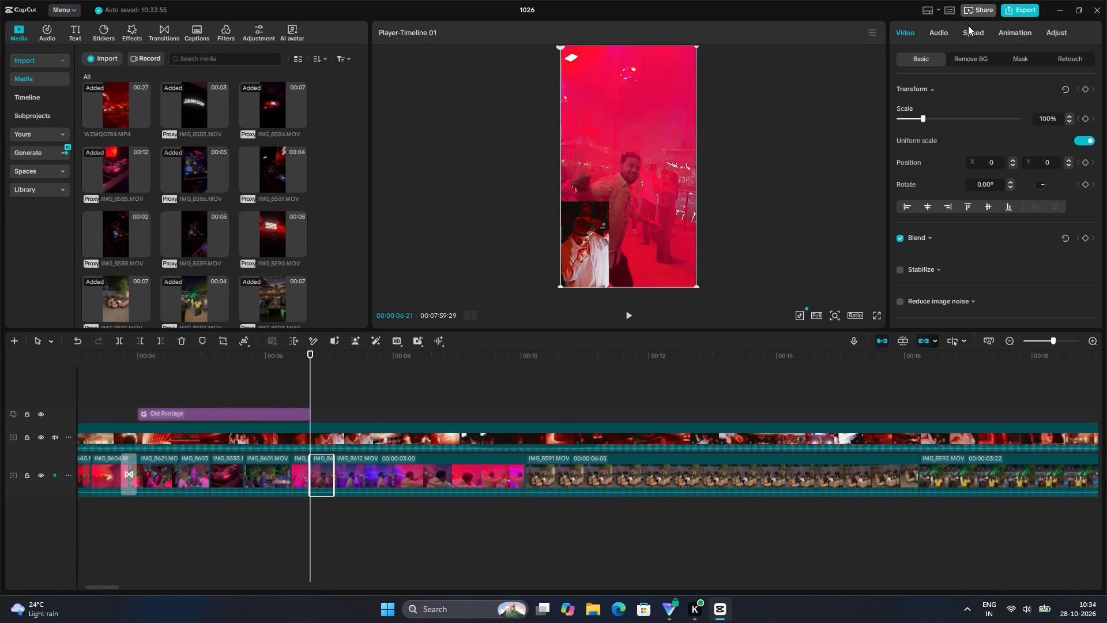
{"action": "left_click", "coordinate": [968, 26]}
{"action": "left_click", "coordinate": [986, 59]}
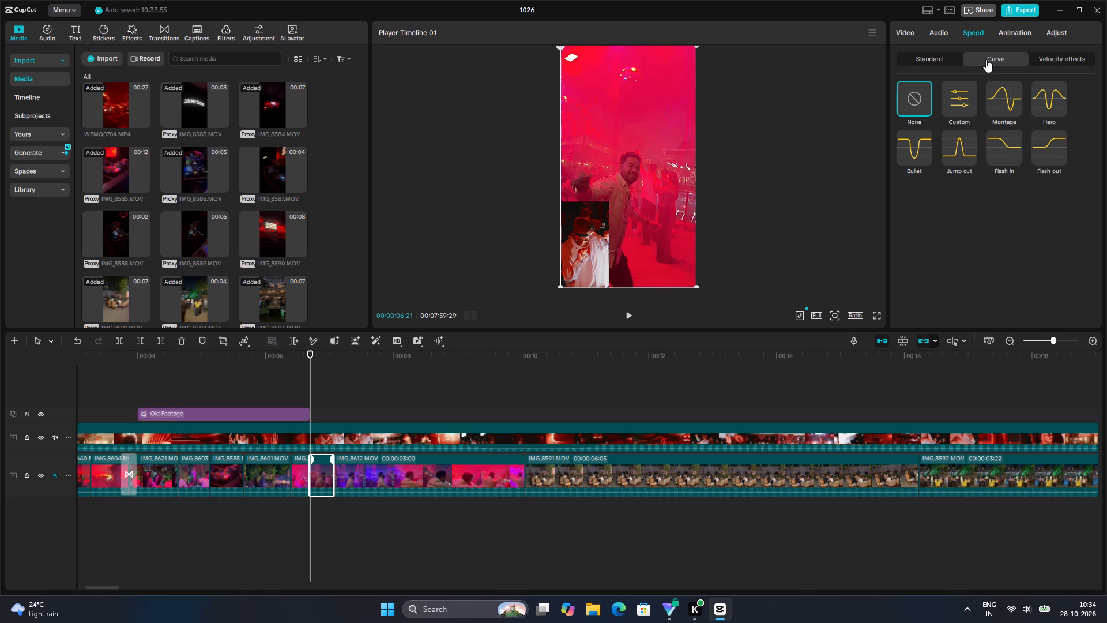
{"action": "double_click", "coordinate": [963, 97]}
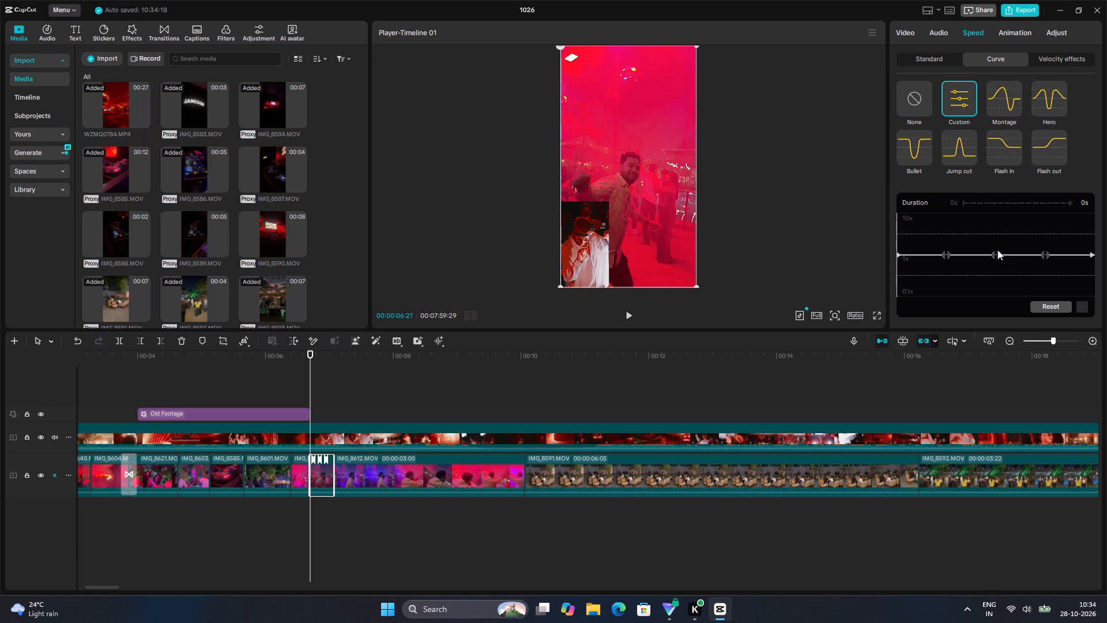
Shape the short IMG_8612 segment's custom speed curve into a dip, with the middle point at about 0.26x and both outer points slightly below 1x.
{"action": "left_click", "coordinate": [997, 250]}
{"action": "left_click", "coordinate": [997, 250]}
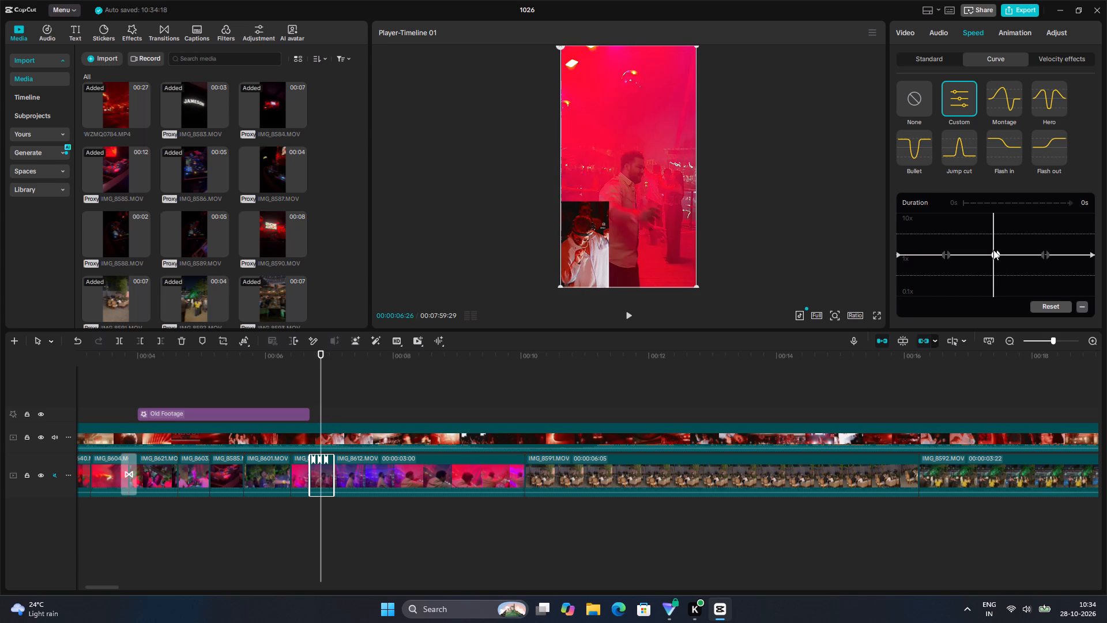
{"action": "left_click_drag", "start_coordinate": [996, 251], "coordinate": [995, 277]}
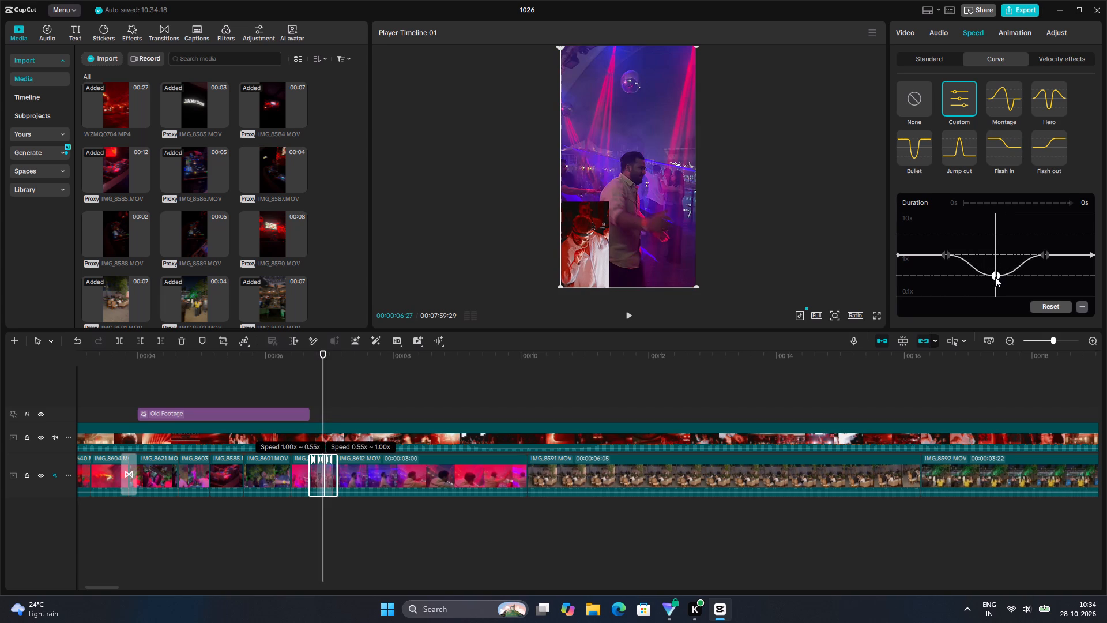
{"action": "left_click_drag", "start_coordinate": [995, 277], "coordinate": [995, 289]}
{"action": "left_click_drag", "start_coordinate": [946, 255], "coordinate": [946, 257]}
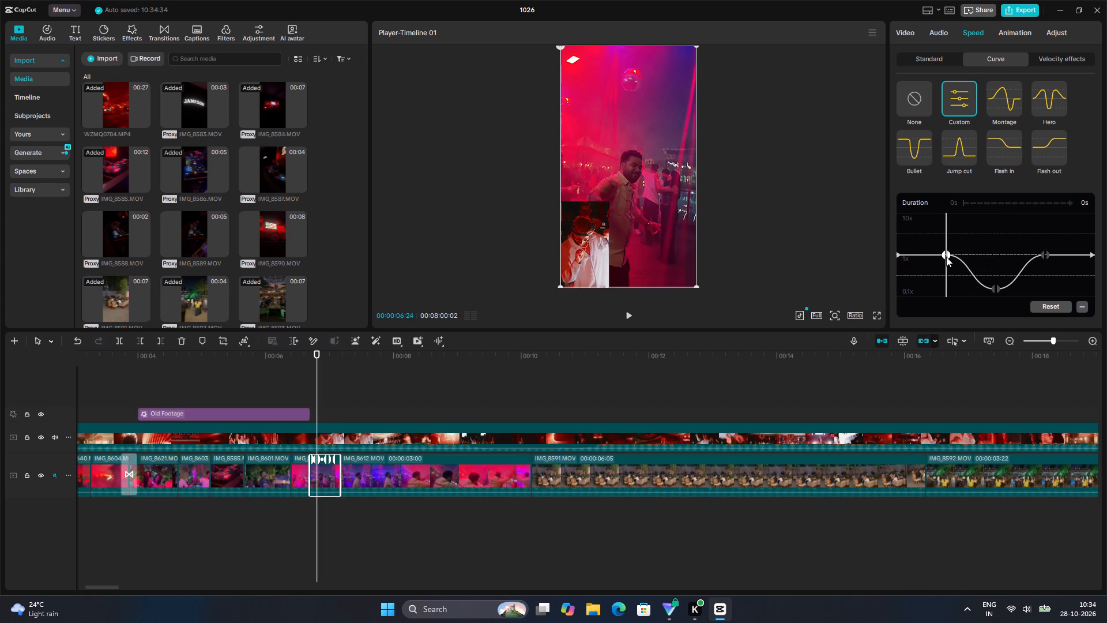
{"action": "left_click_drag", "start_coordinate": [946, 257], "coordinate": [946, 267]}
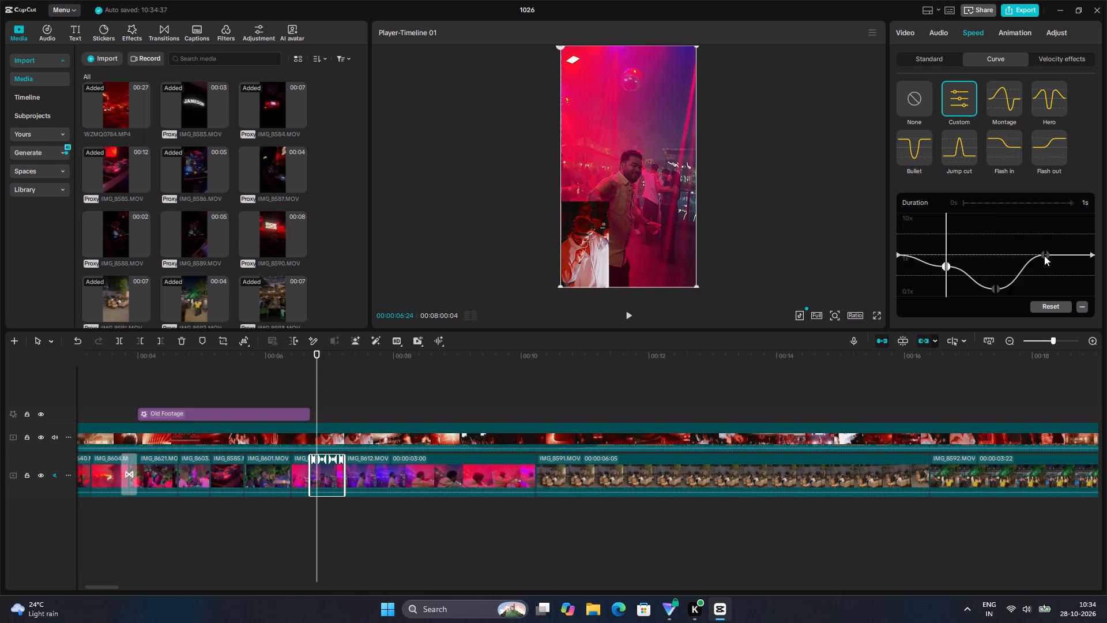
{"action": "left_click_drag", "start_coordinate": [1046, 253], "coordinate": [1045, 262]}
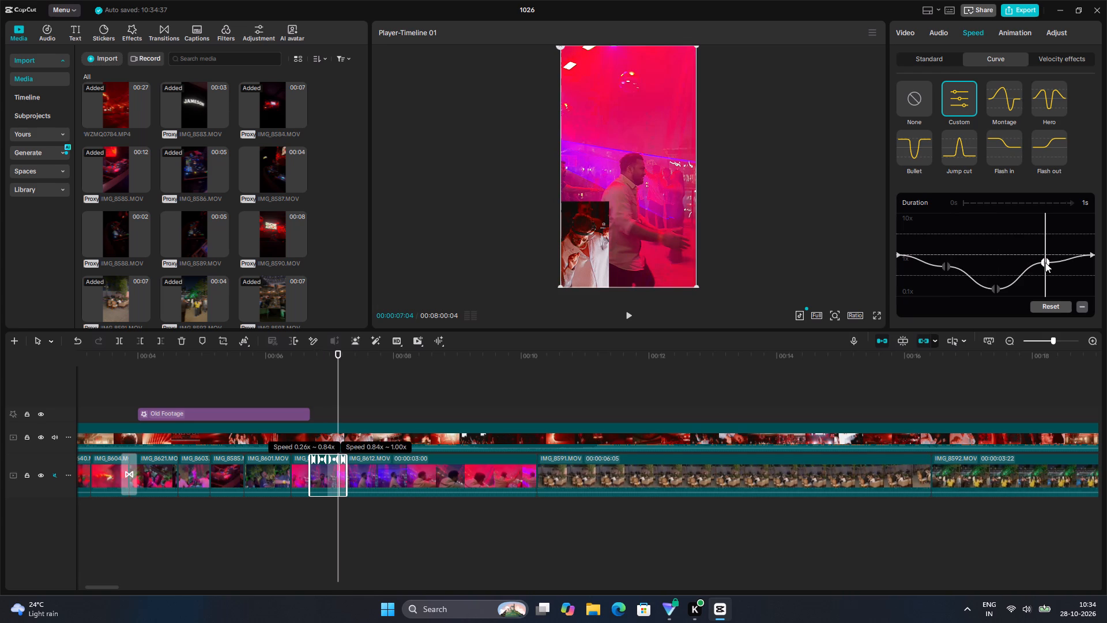
{"action": "left_click_drag", "start_coordinate": [1045, 262], "coordinate": [1045, 267]}
Preview the speed-ramped IMG_8612 segment from 6:21 and deepen the curve's middle point to about 0.1x.
{"action": "left_click_drag", "start_coordinate": [1043, 226], "coordinate": [890, 254]}
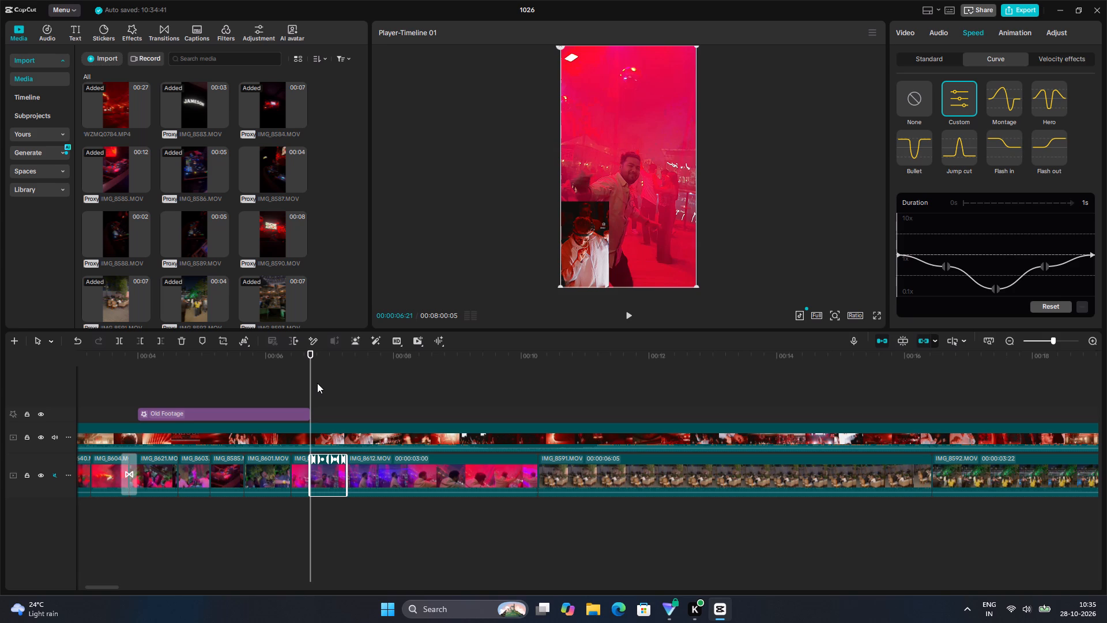
{"action": "scroll", "coordinate": [317, 383], "scroll_direction": "down", "scroll_amount": 4, "text": "ctrl"}
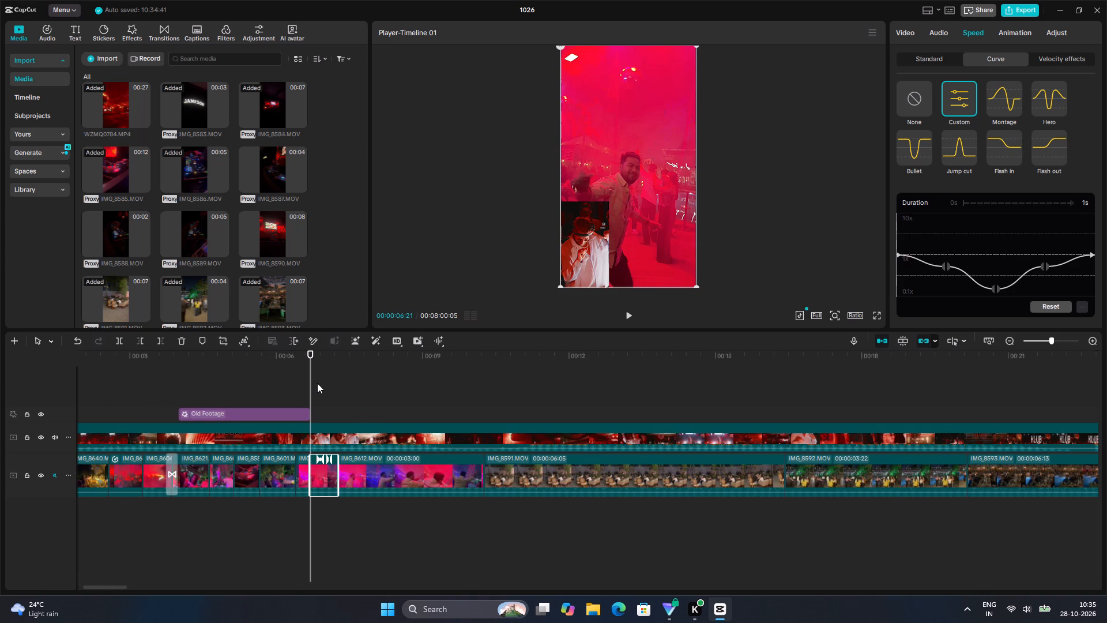
{"action": "key", "text": "space"}
{"action": "key", "text": "space"}
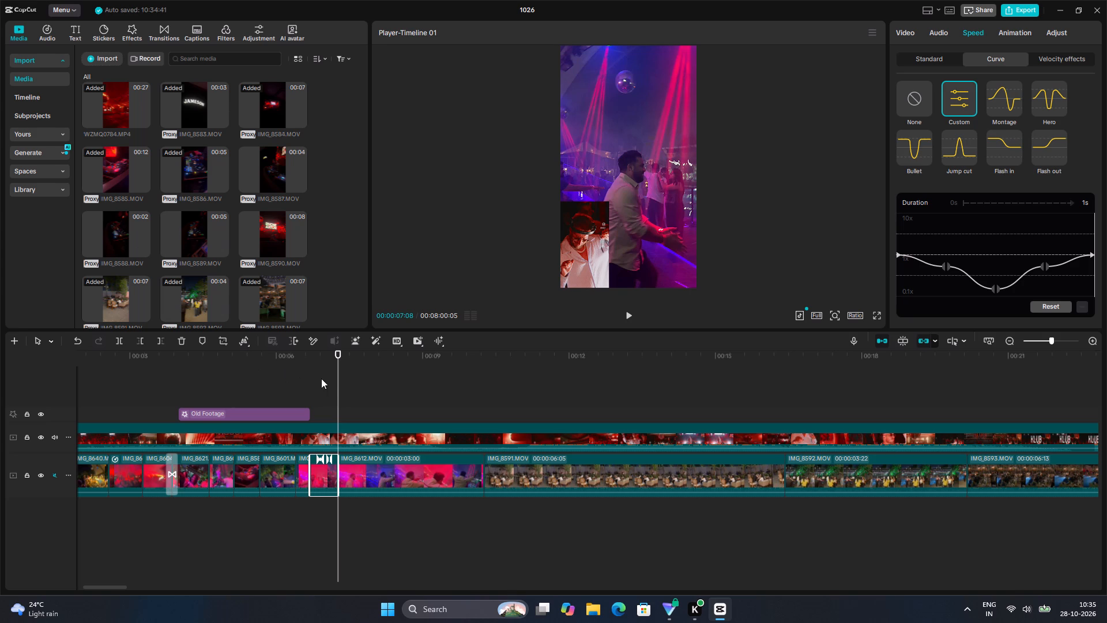
{"action": "left_click_drag", "start_coordinate": [337, 382], "coordinate": [308, 393]}
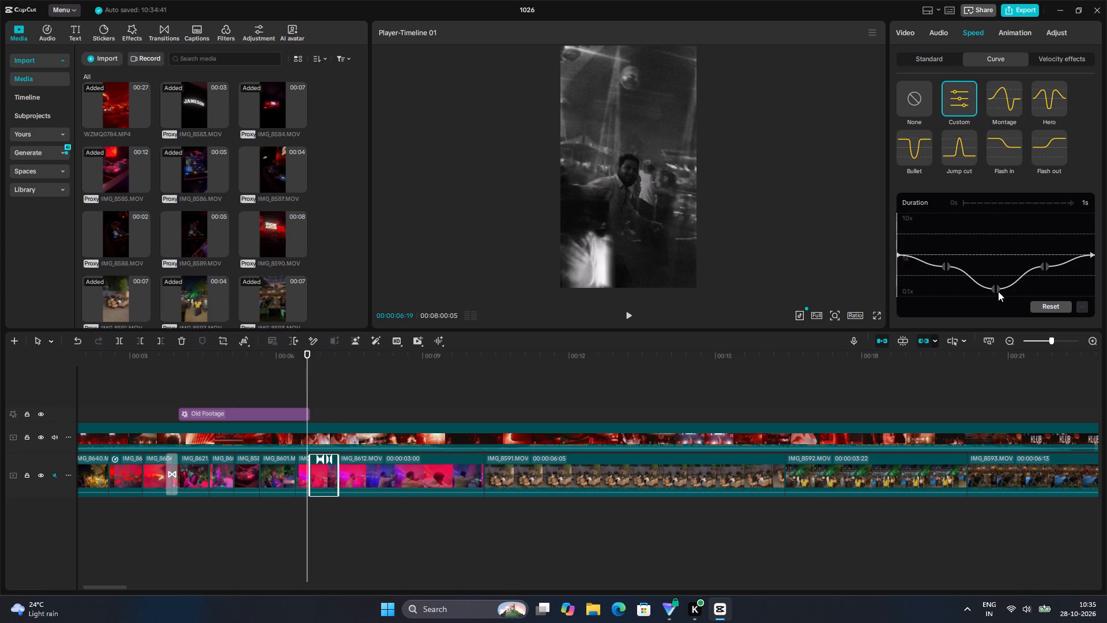
{"action": "left_click_drag", "start_coordinate": [998, 291], "coordinate": [998, 298]}
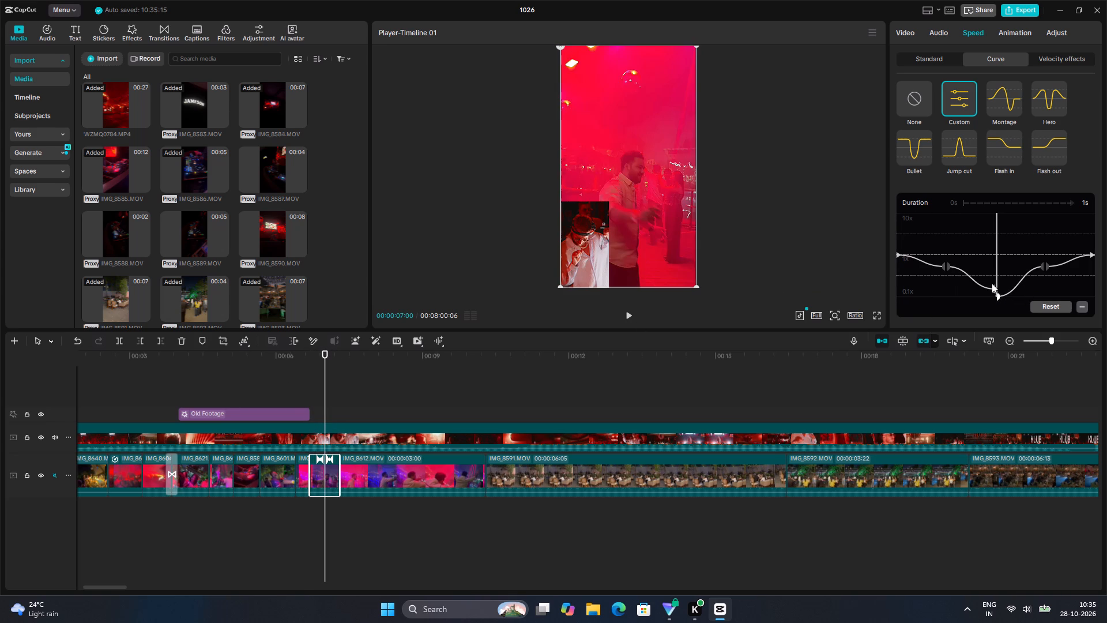
{"action": "left_click_drag", "start_coordinate": [995, 288], "coordinate": [996, 298]}
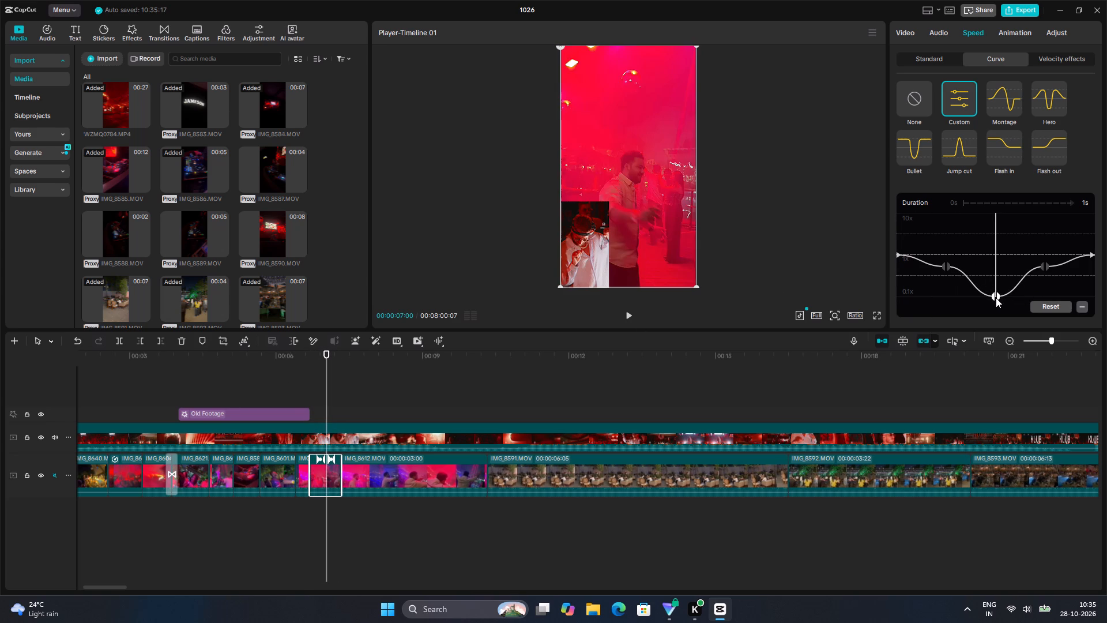
Trim the end of the speed-ramped IMG_8612 segment to about 7:08, matching the cut in the reference overlay.
{"action": "left_click_drag", "start_coordinate": [323, 388], "coordinate": [298, 391]}
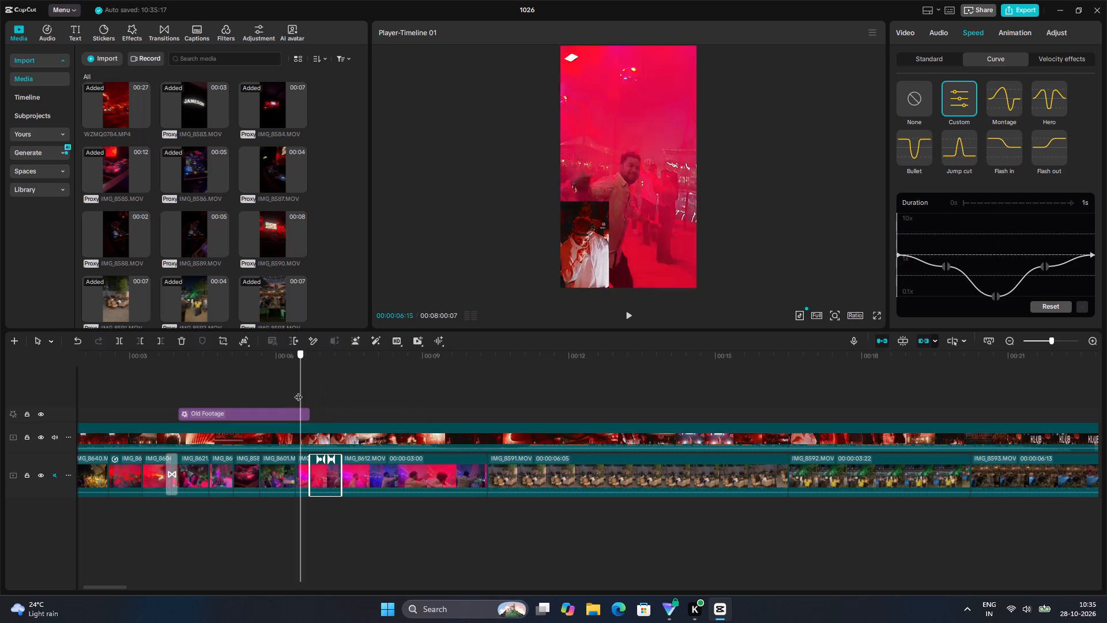
{"action": "left_click_drag", "start_coordinate": [298, 391], "coordinate": [336, 393]}
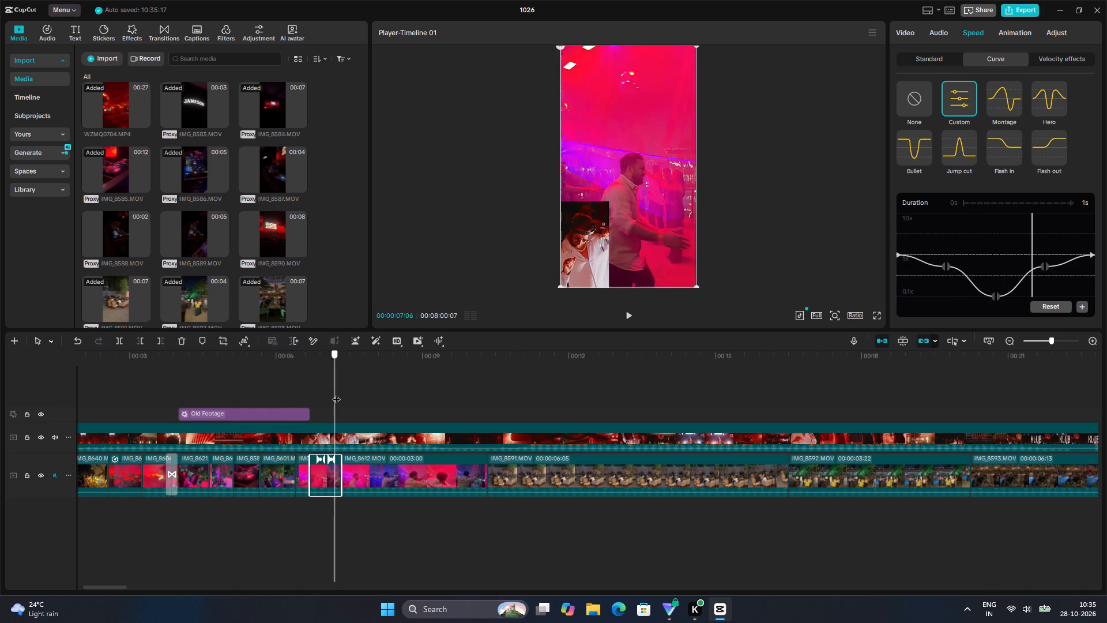
{"action": "left_click_drag", "start_coordinate": [336, 393], "coordinate": [338, 395]}
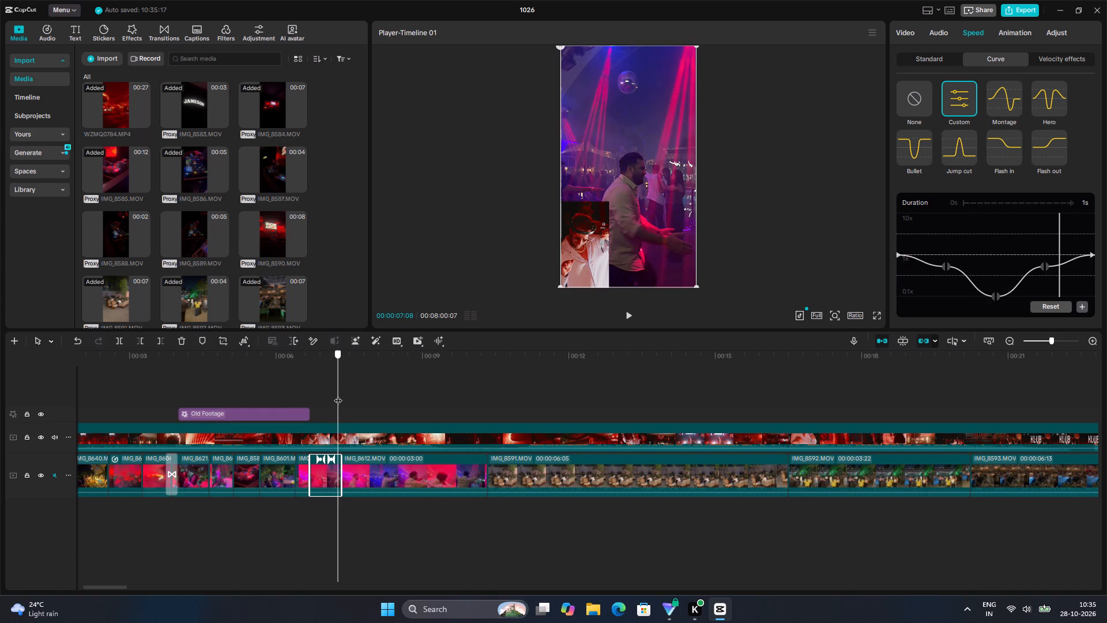
{"action": "left_click_drag", "start_coordinate": [338, 395], "coordinate": [340, 396]}
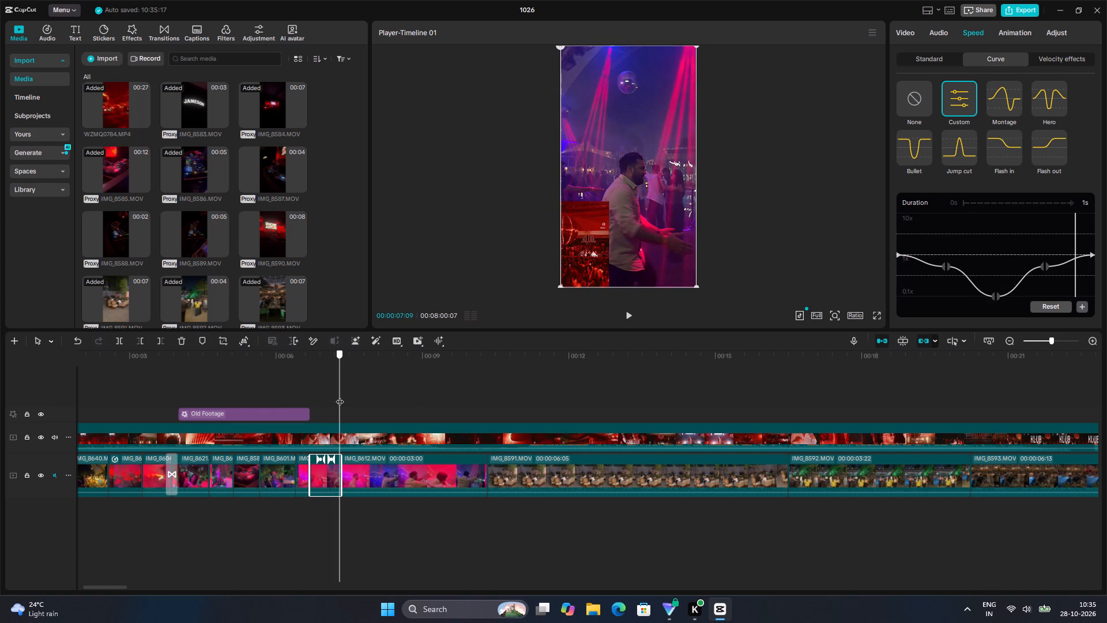
{"action": "left_click_drag", "start_coordinate": [340, 396], "coordinate": [338, 396]}
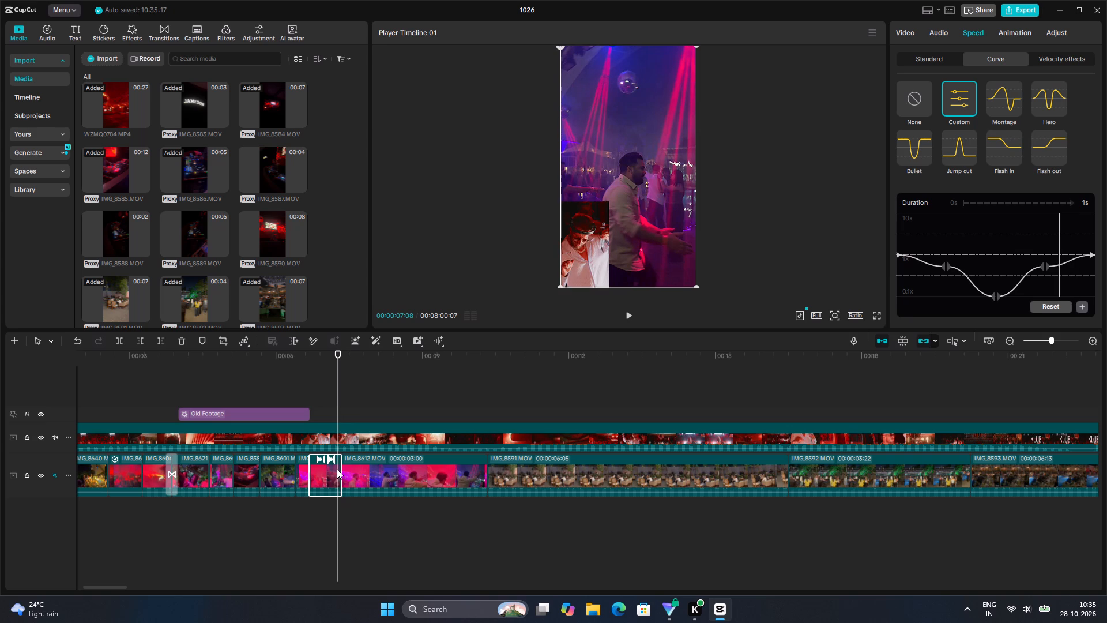
{"action": "left_click", "coordinate": [337, 469]}
{"action": "left_click", "coordinate": [342, 469]}
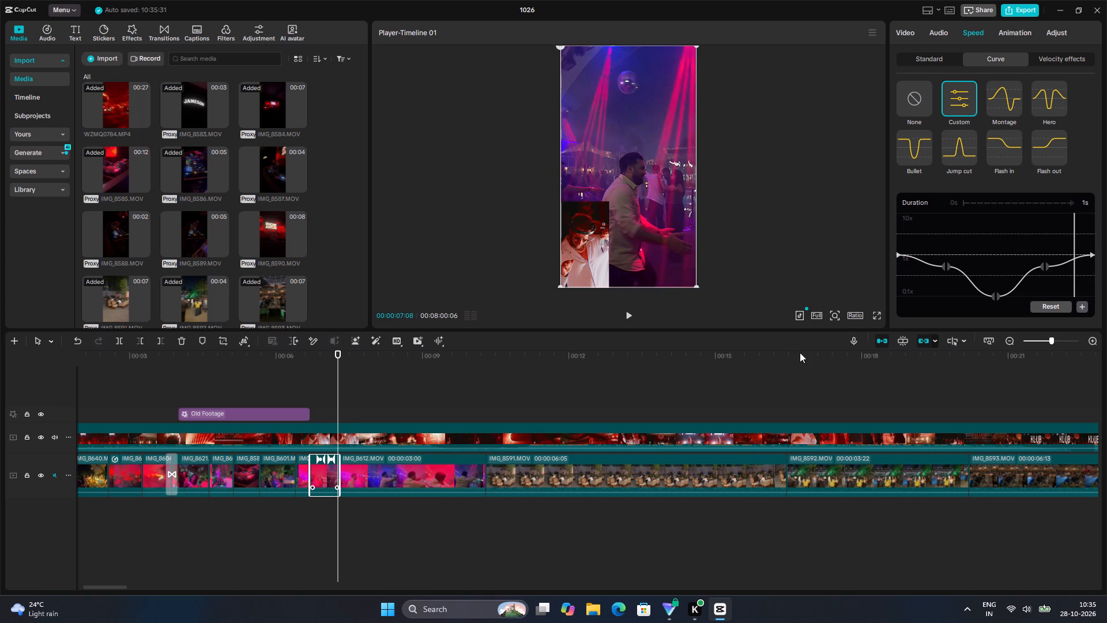
Enable Smooth slow-mo on the speed-ramped IMG_8612 segment using the Optical flow method.
{"action": "scroll", "coordinate": [974, 265], "scroll_direction": "down", "scroll_amount": 2}
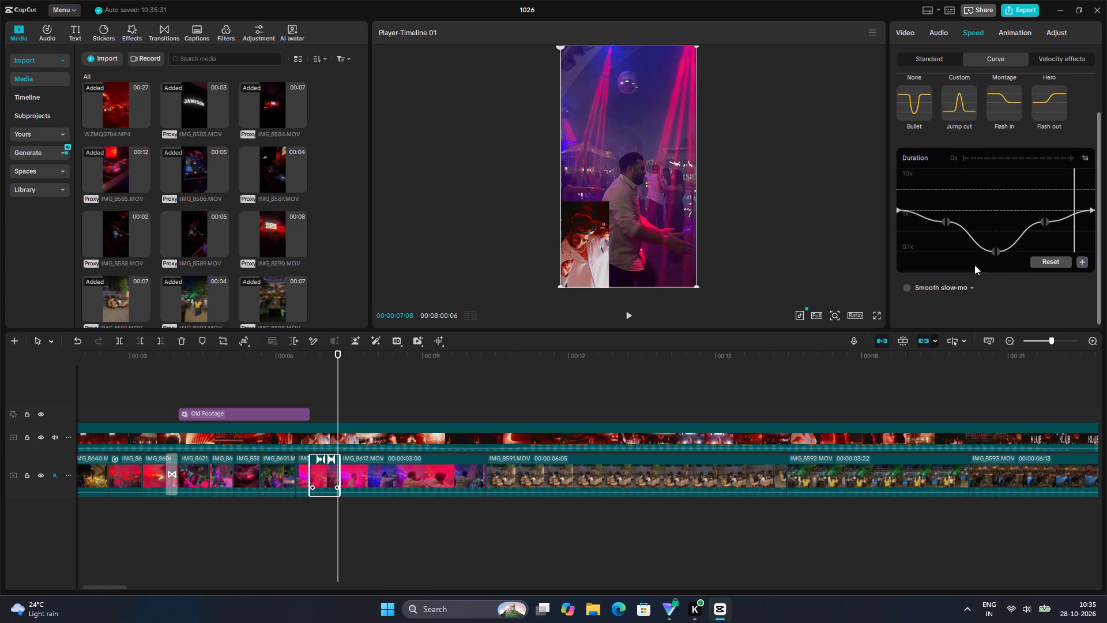
{"action": "left_click", "coordinate": [906, 285]}
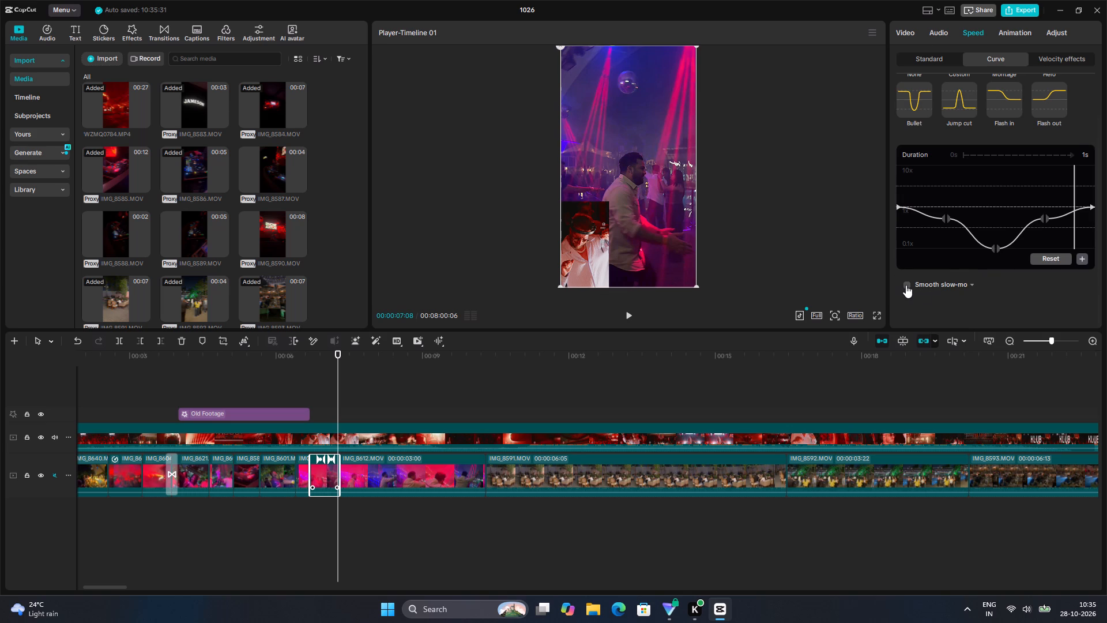
{"action": "left_click", "coordinate": [967, 307]}
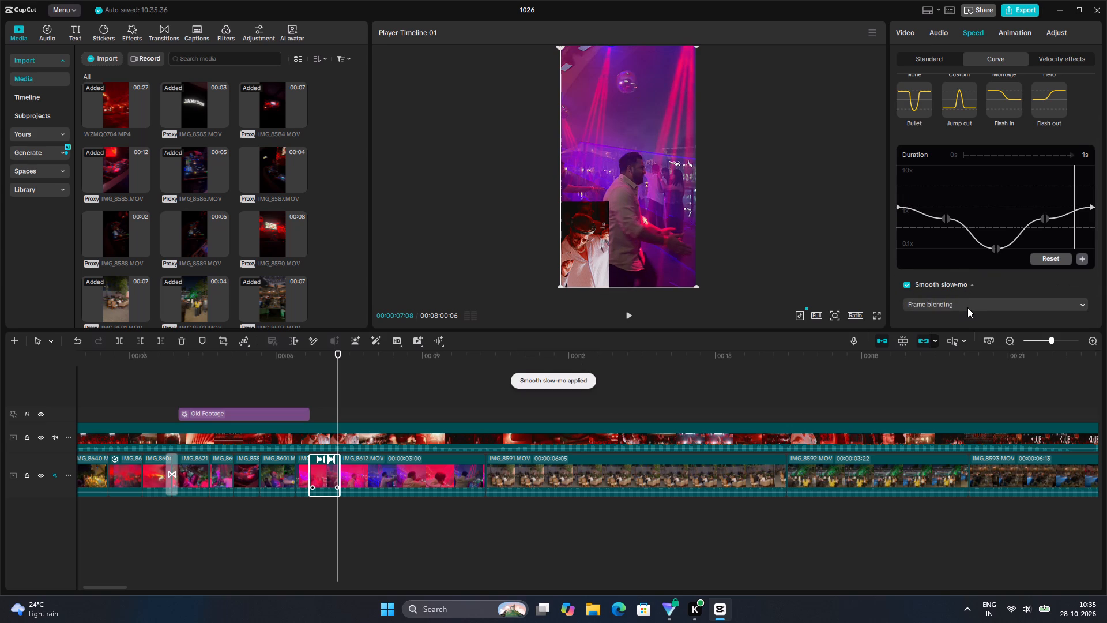
{"action": "left_click", "coordinate": [961, 351]}
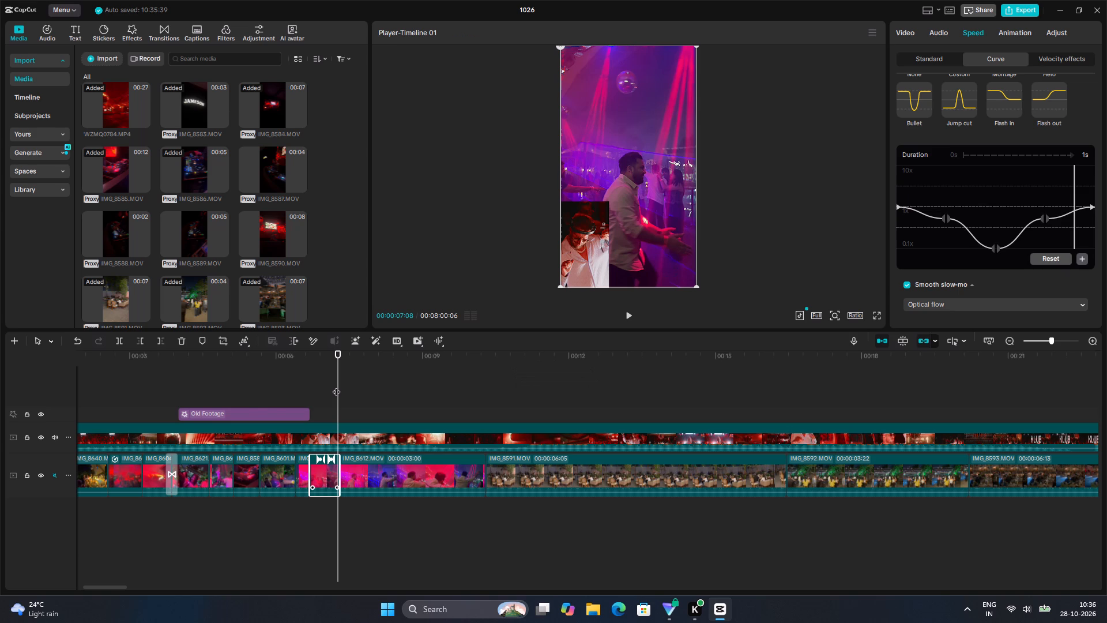
Play the edit from the beginning through the speed ramp and delete the remaining IMG_8612 clip after it.
{"action": "scroll", "coordinate": [336, 386], "scroll_direction": "down", "scroll_amount": 11, "text": "ctrl"}
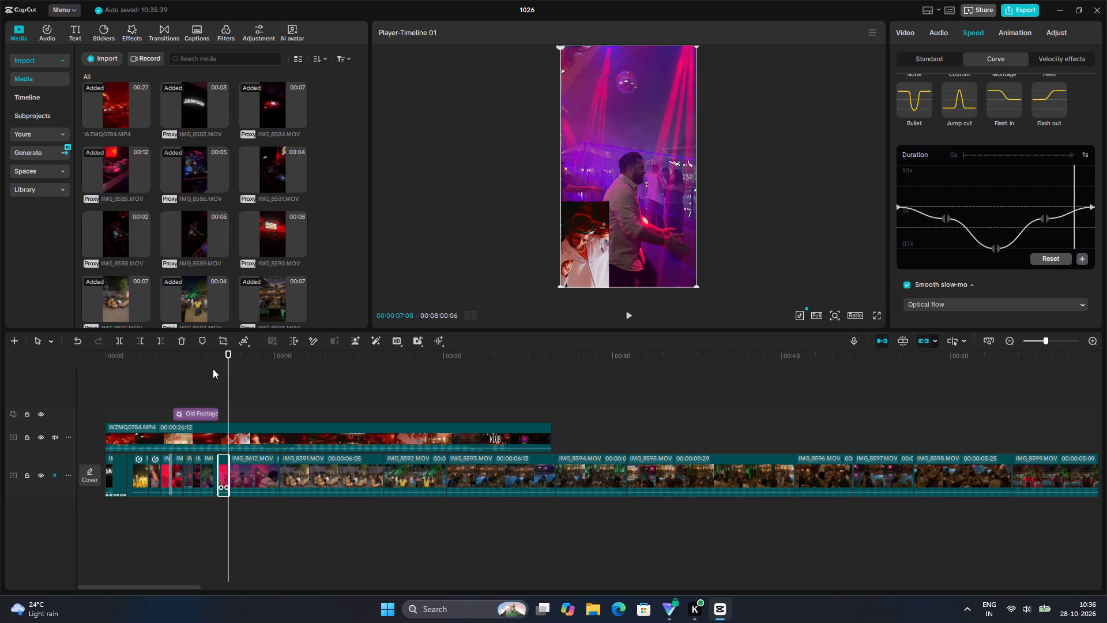
{"action": "left_click_drag", "start_coordinate": [230, 381], "coordinate": [0, 425]}
{"action": "key", "text": "space"}
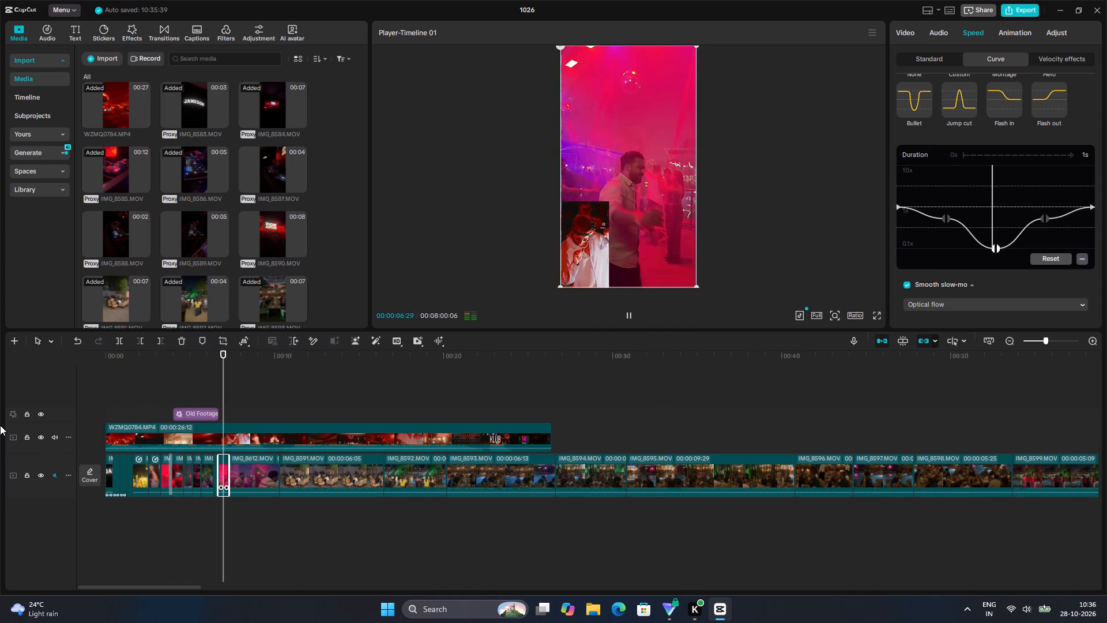
{"action": "key", "text": "space"}
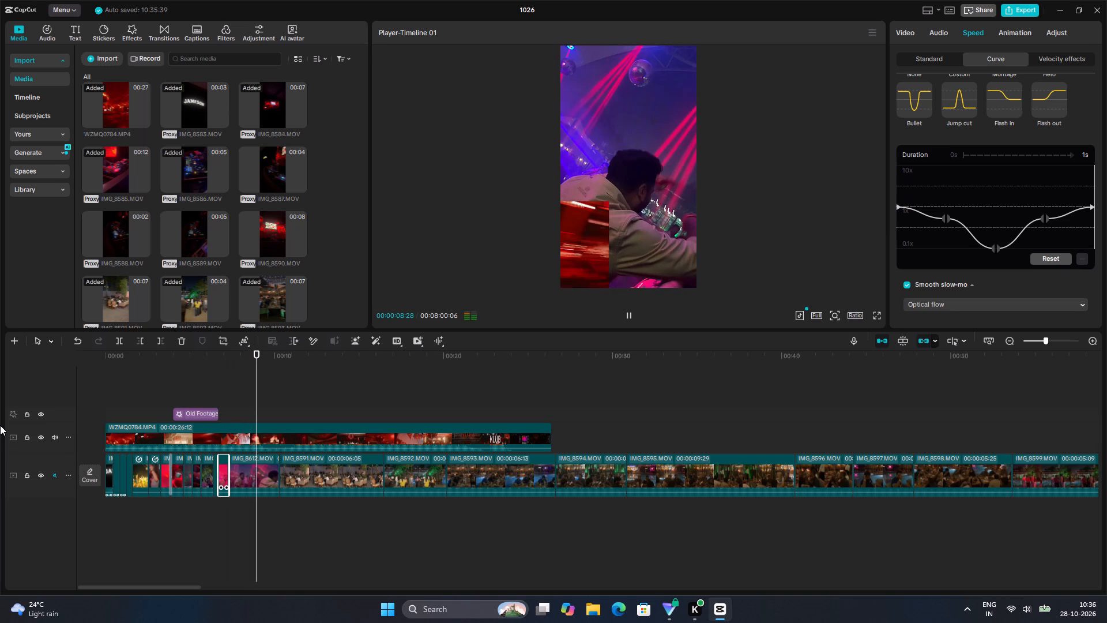
{"action": "left_click", "coordinate": [258, 483]}
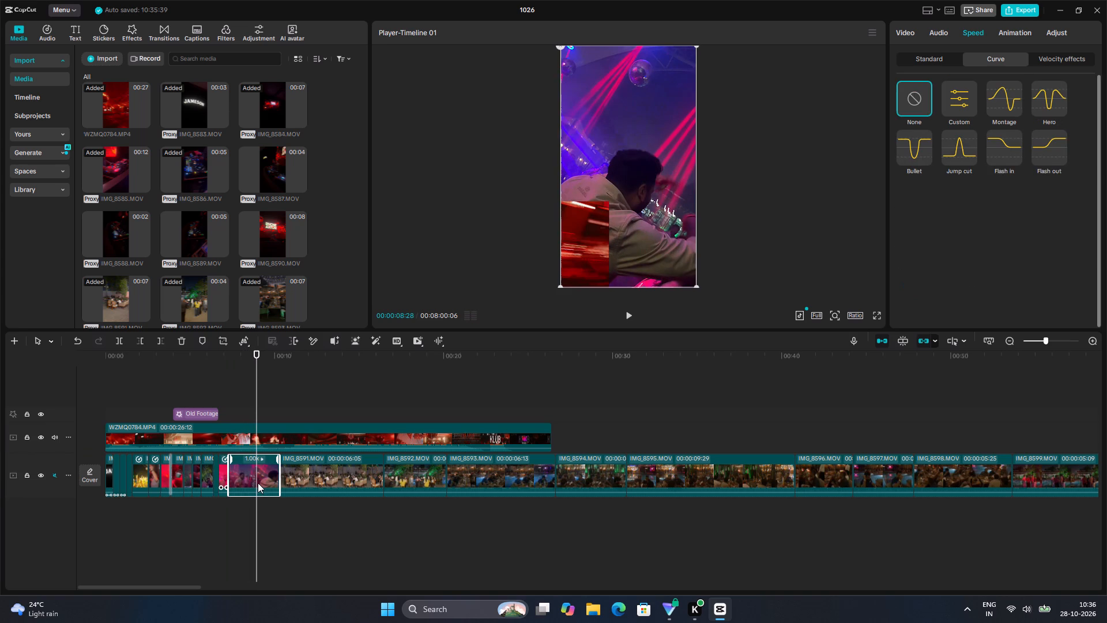
{"action": "left_click", "coordinate": [178, 344]}
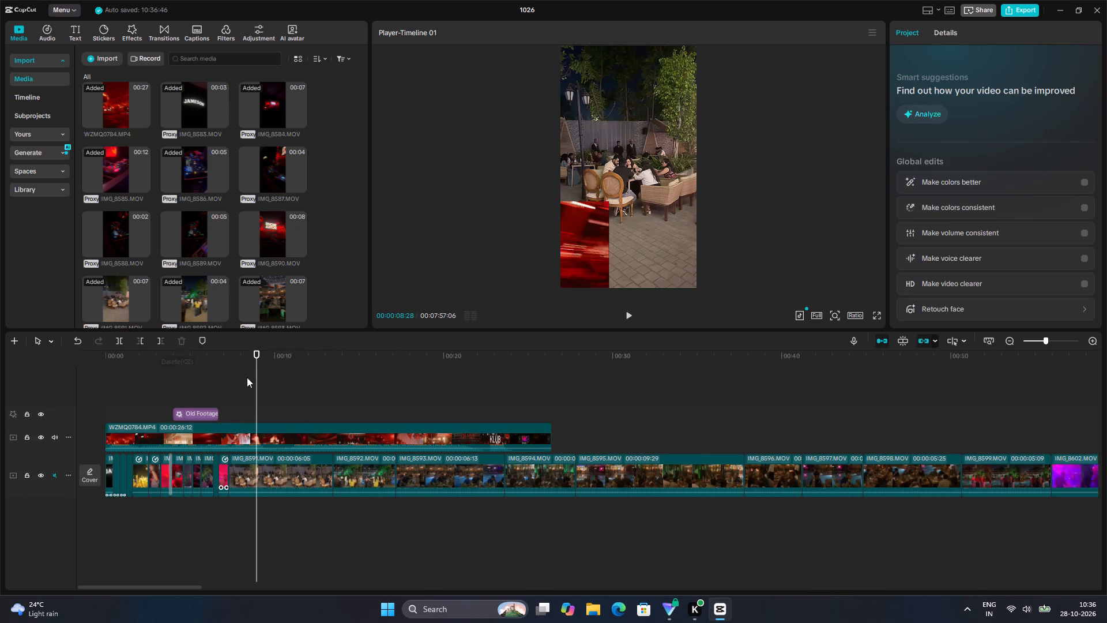
Return the playhead to the start of the timeline at 00:00 to review the edit.
{"action": "left_click_drag", "start_coordinate": [255, 391], "coordinate": [111, 373]}
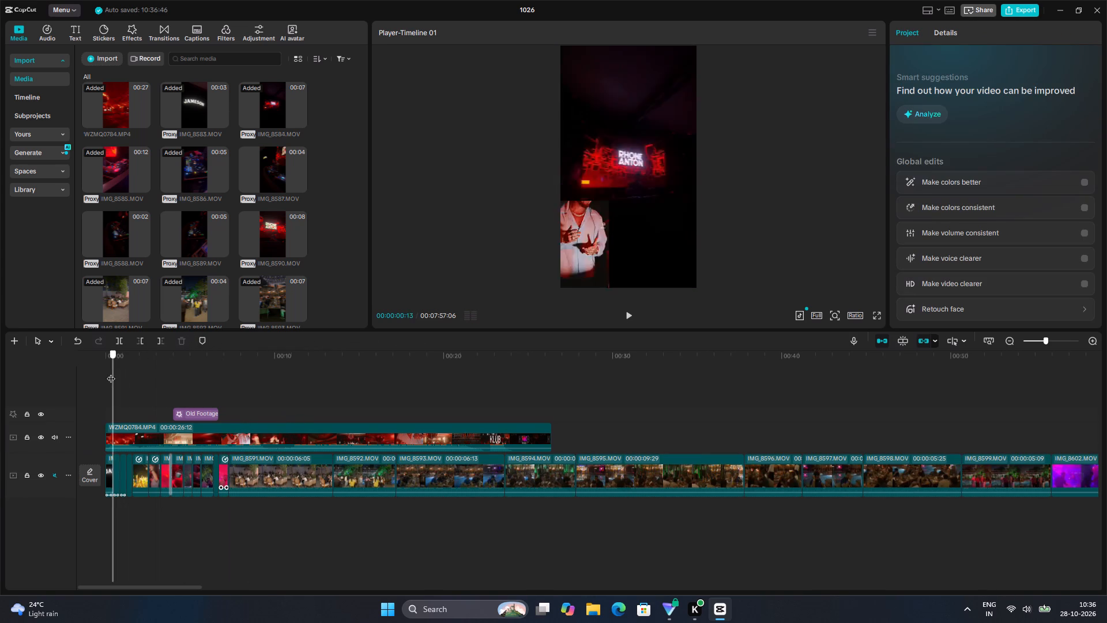
{"action": "left_click_drag", "start_coordinate": [111, 373], "coordinate": [22, 362]}
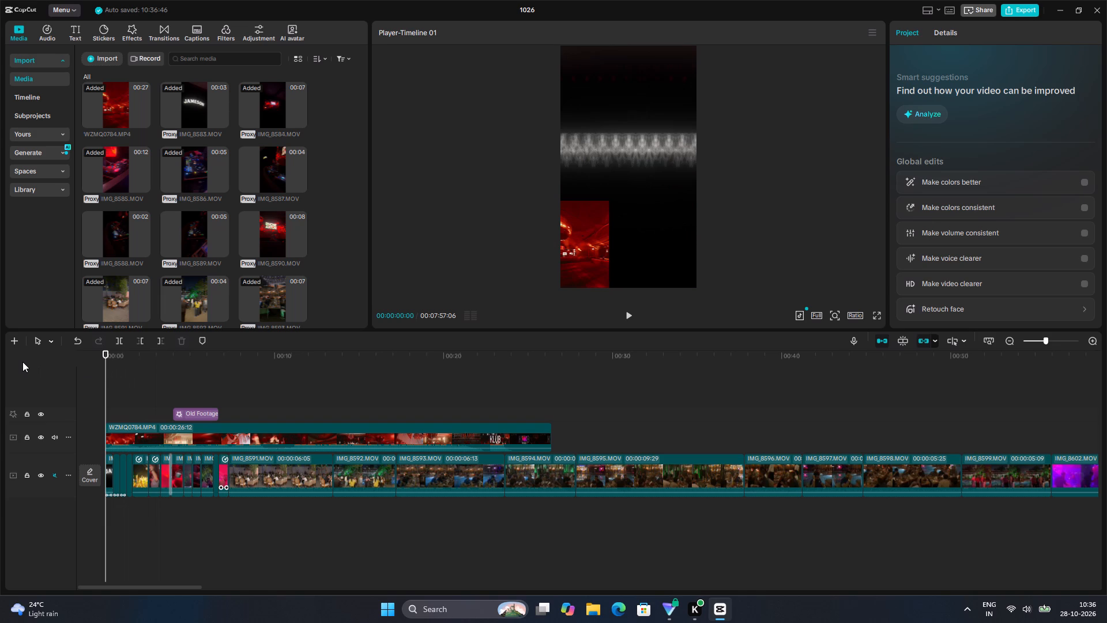
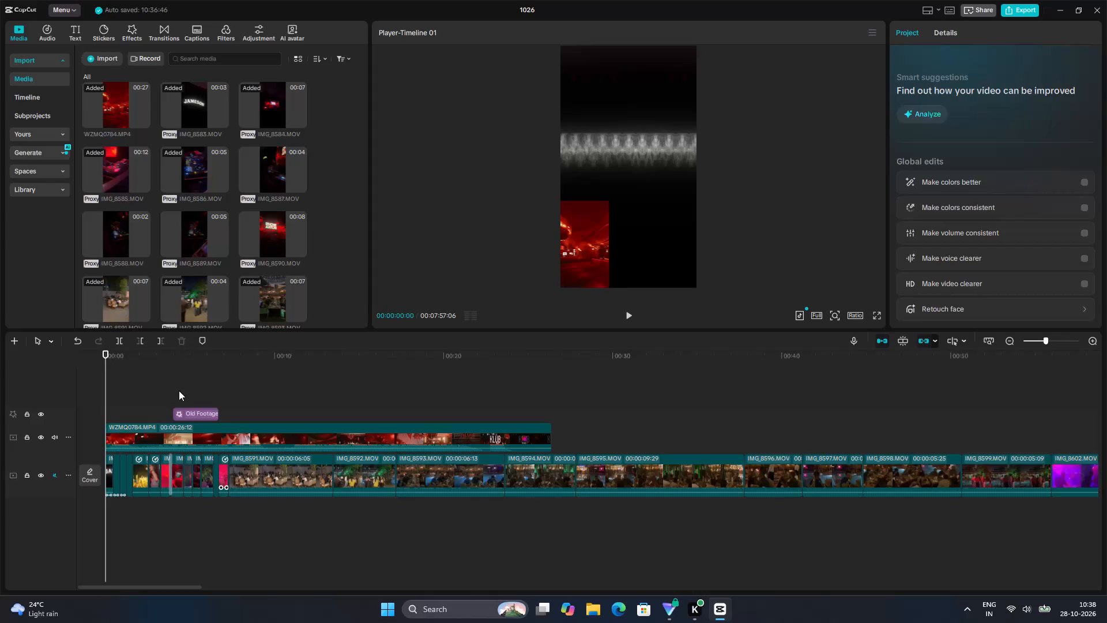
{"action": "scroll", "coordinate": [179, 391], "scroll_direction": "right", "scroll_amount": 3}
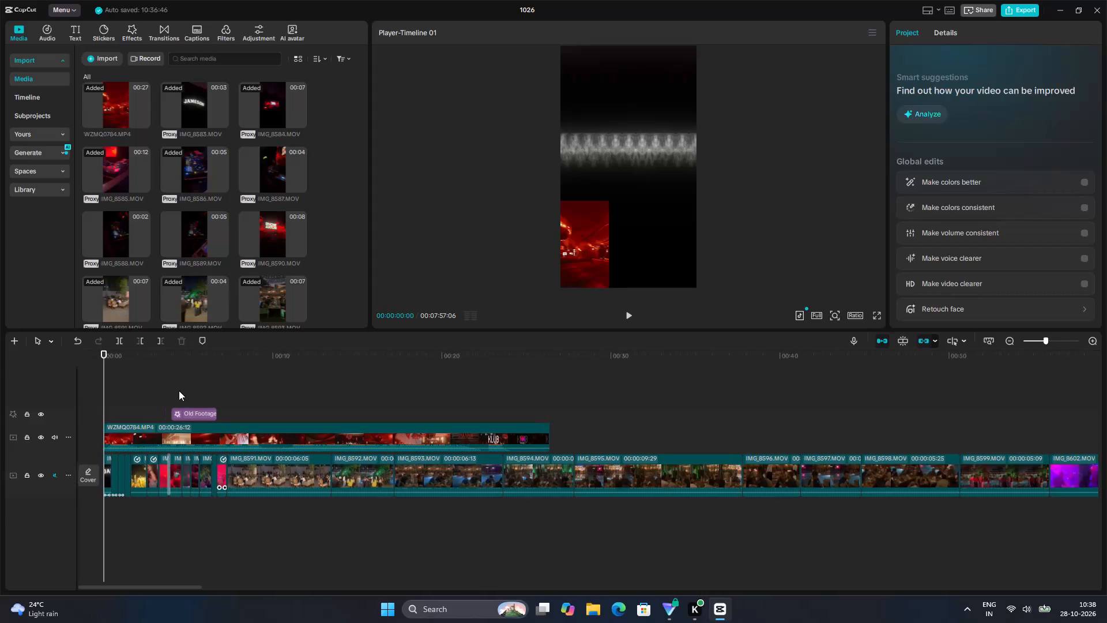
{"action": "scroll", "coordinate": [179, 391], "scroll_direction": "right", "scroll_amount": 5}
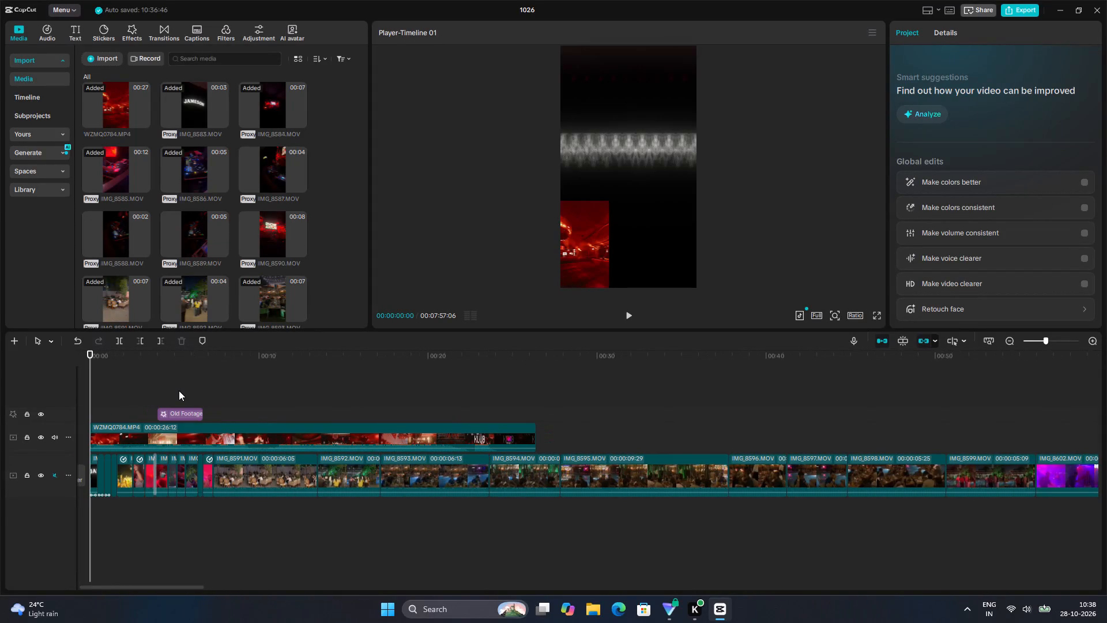
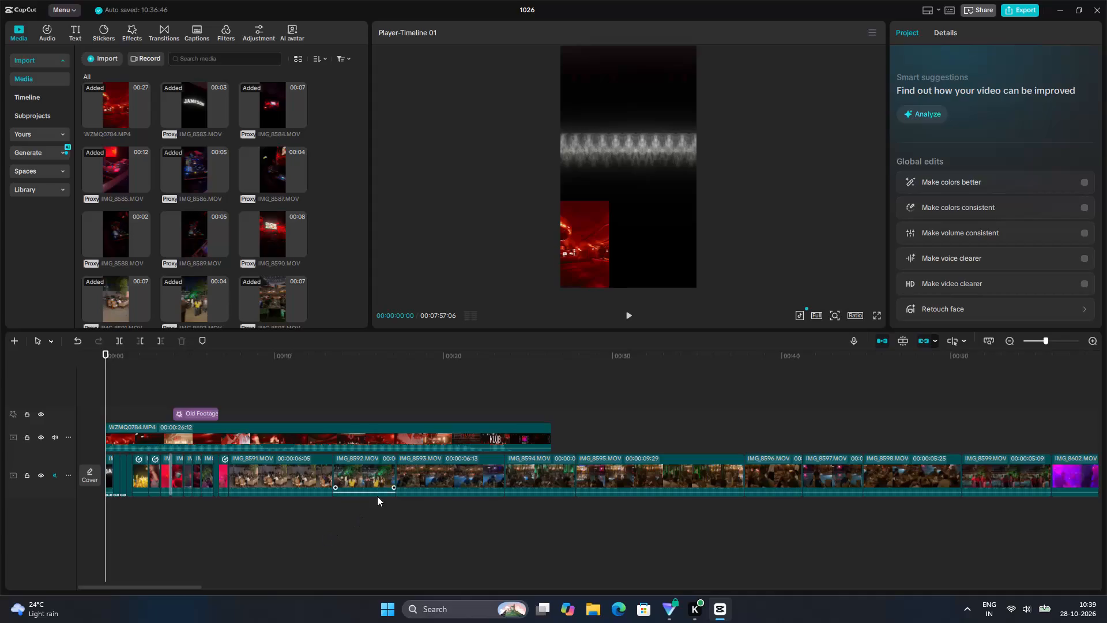
Play the edit from the start of the timeline to about 10 seconds, comparing the main clips with the reference overlay.
{"action": "scroll", "coordinate": [377, 496], "scroll_direction": "up", "scroll_amount": 2, "text": "ctrl"}
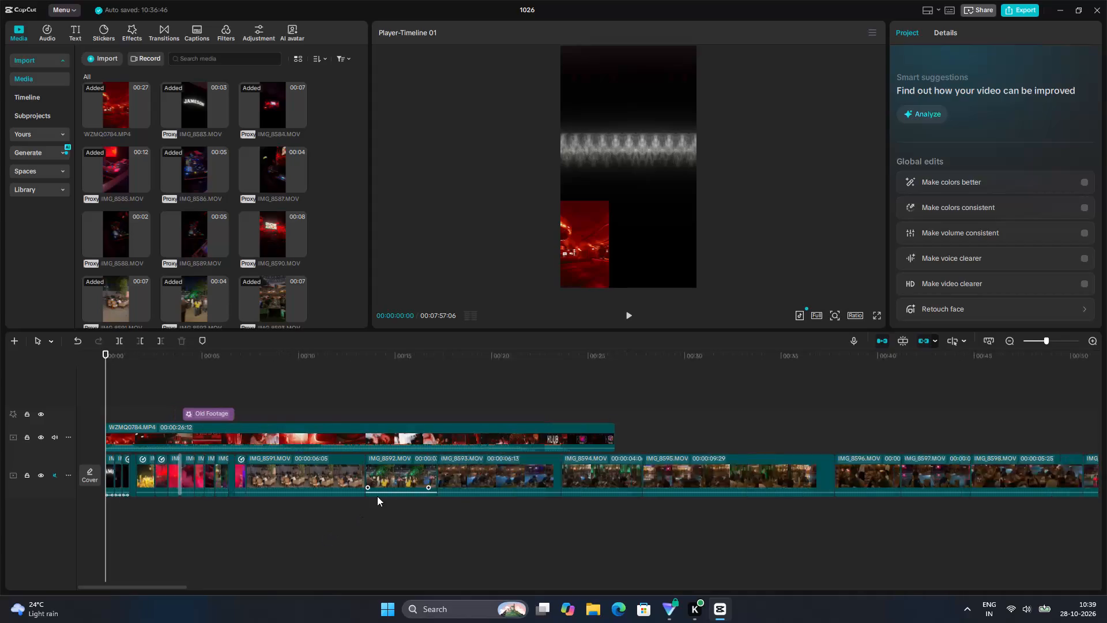
{"action": "scroll", "coordinate": [377, 496], "scroll_direction": "up", "scroll_amount": 4, "text": "ctrl"}
{"action": "left_click_drag", "start_coordinate": [105, 395], "coordinate": [0, 406]}
{"action": "key", "text": "space"}
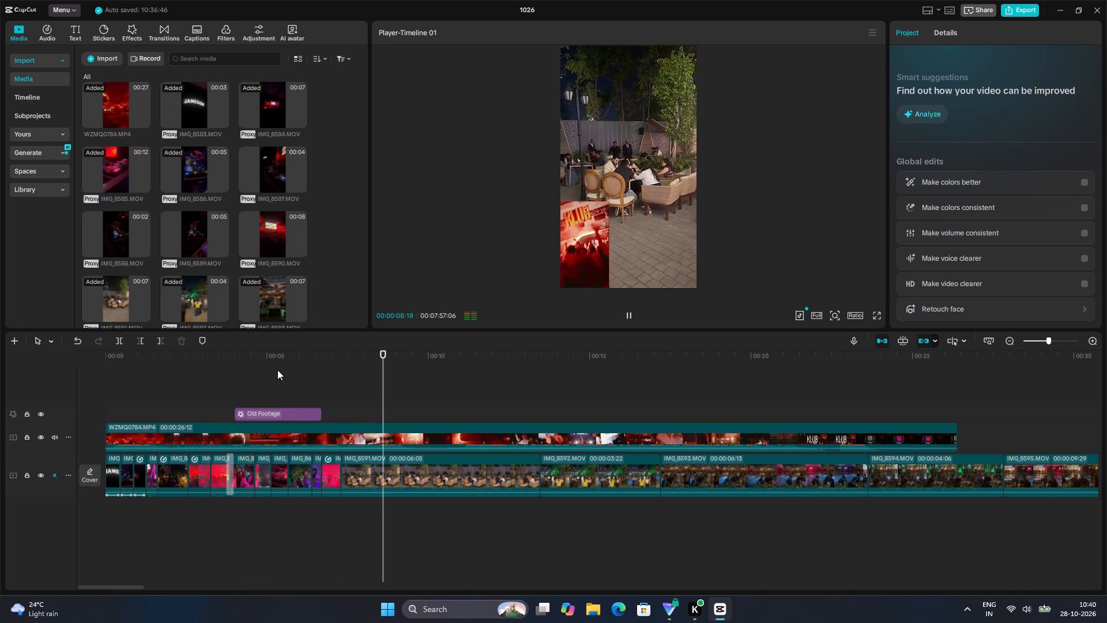
{"action": "key", "text": "space"}
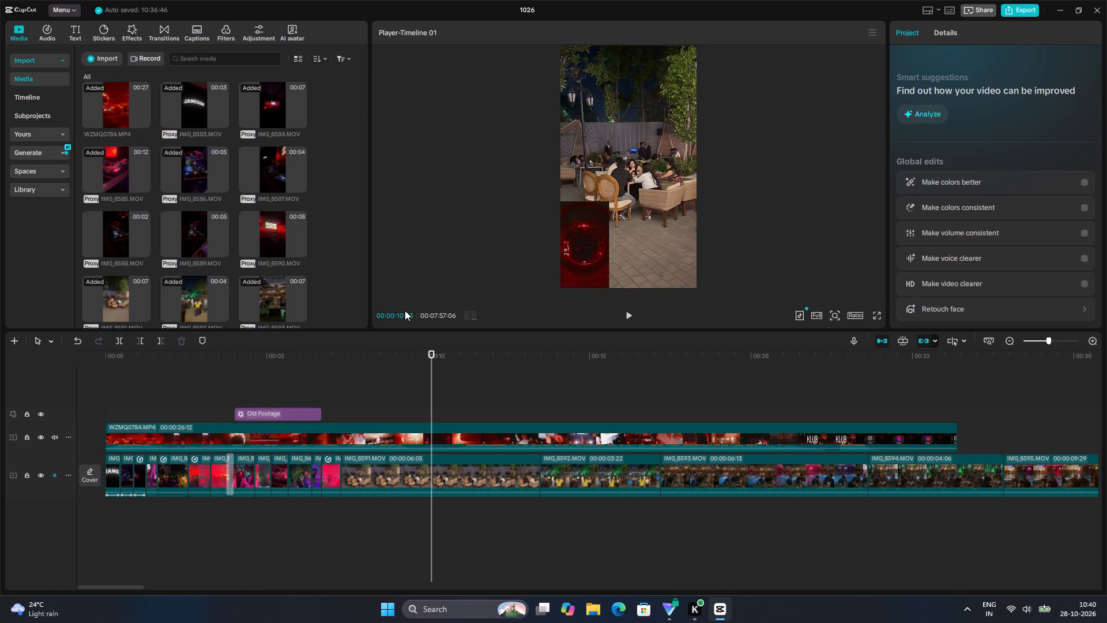
On the clip right after the Old Footage effect, lower the custom speed curve's outer points to below 0.47x and about 0.34x.
{"action": "left_click_drag", "start_coordinate": [435, 378], "coordinate": [326, 391]}
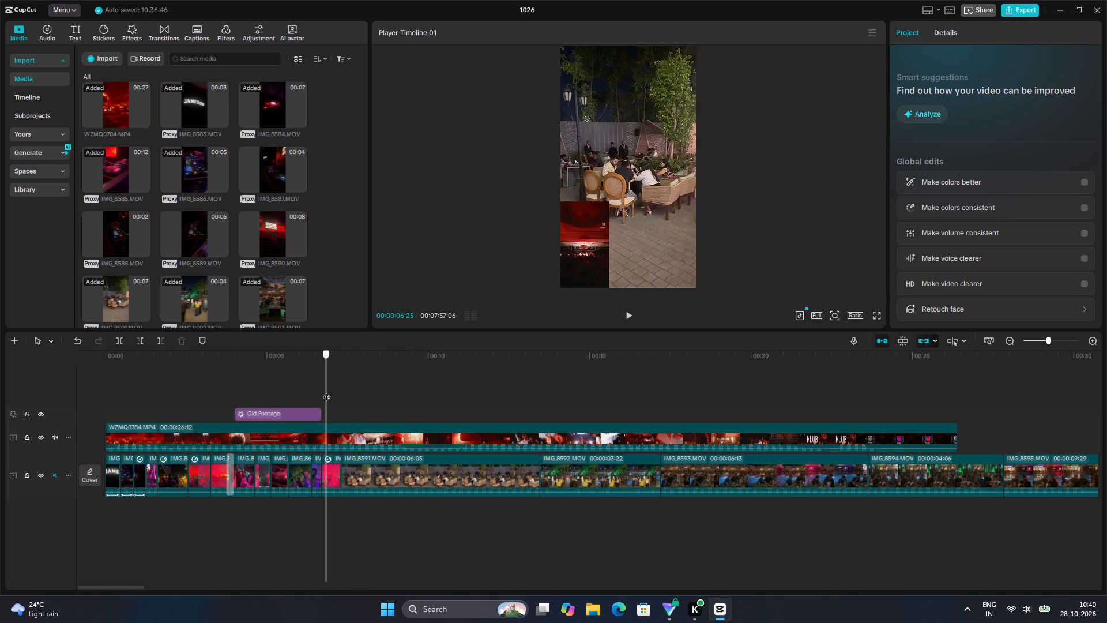
{"action": "left_click_drag", "start_coordinate": [326, 391], "coordinate": [320, 396]}
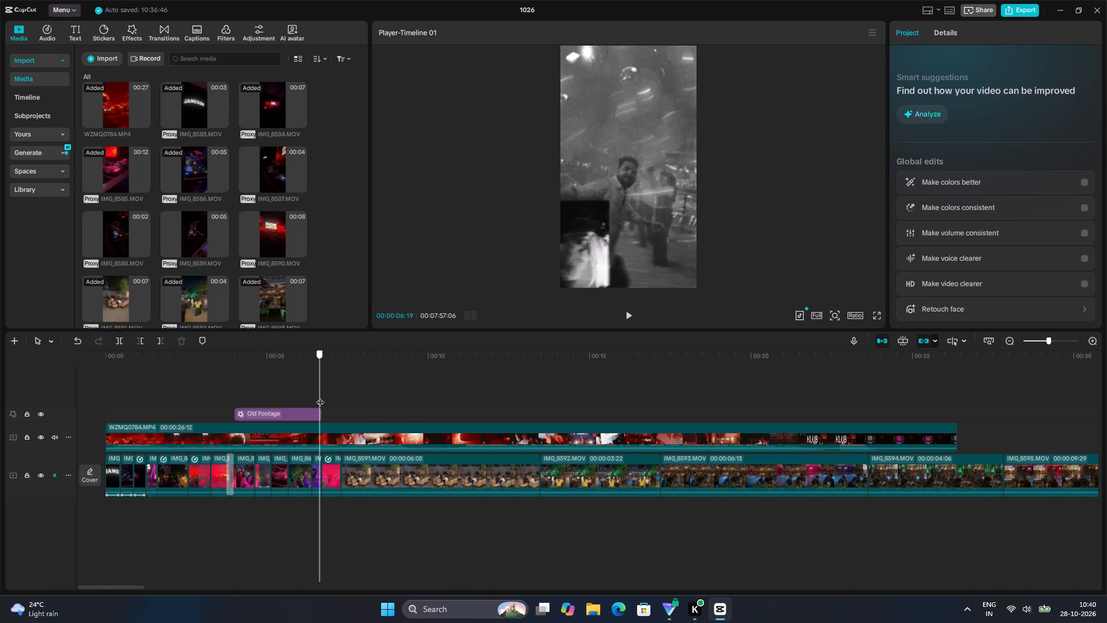
{"action": "left_click_drag", "start_coordinate": [320, 396], "coordinate": [322, 397]}
{"action": "left_click", "coordinate": [329, 482]}
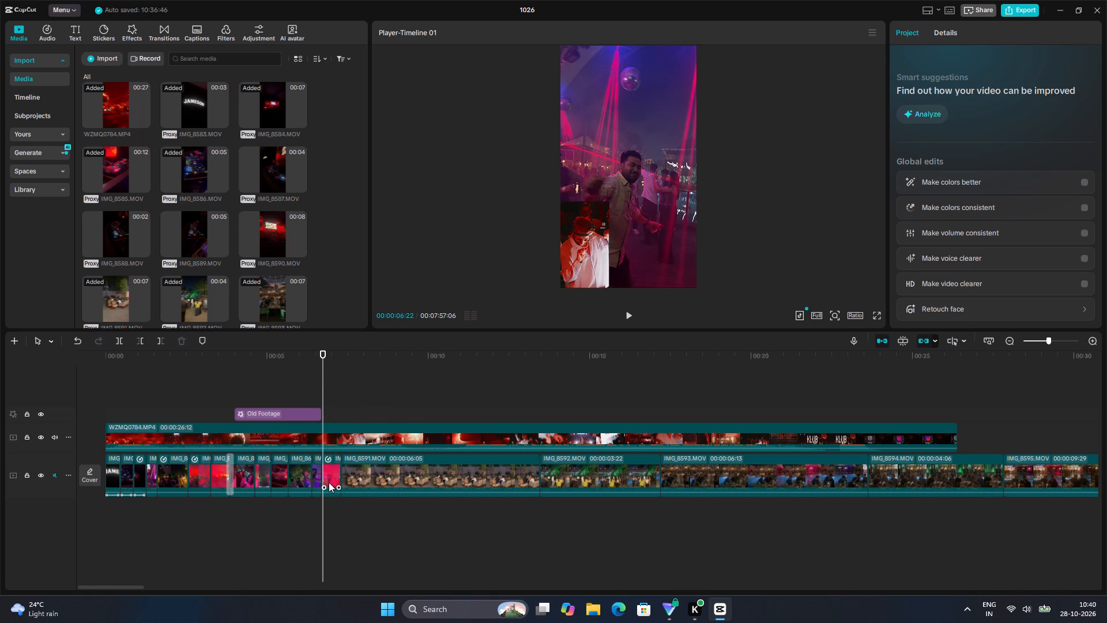
{"action": "left_click", "coordinate": [322, 389]}
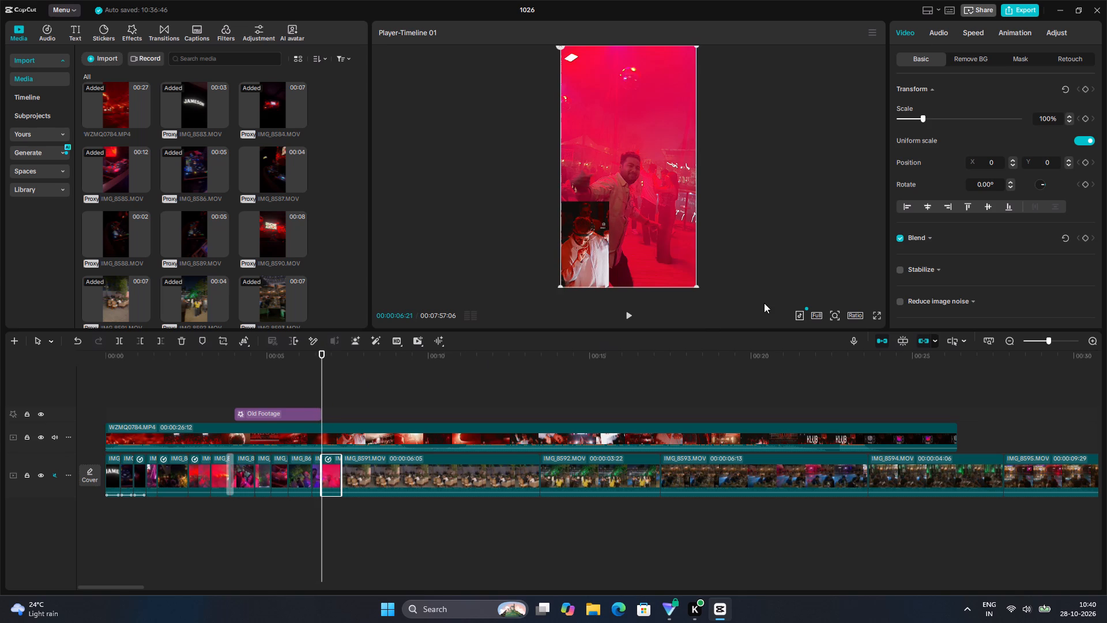
{"action": "left_click", "coordinate": [974, 27]}
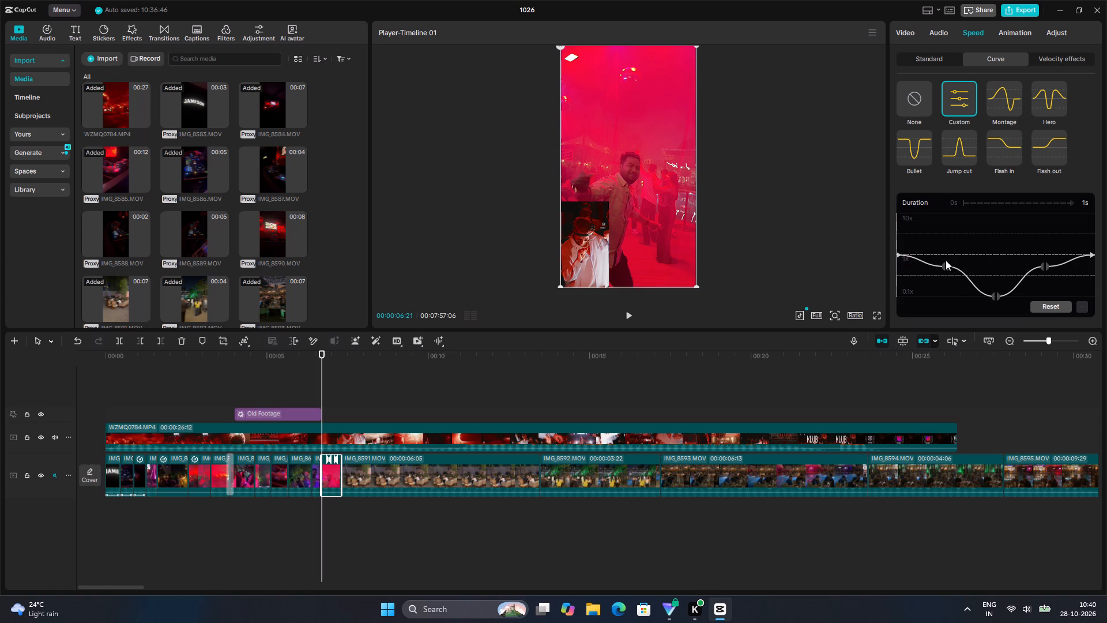
{"action": "left_click_drag", "start_coordinate": [946, 264], "coordinate": [943, 282]}
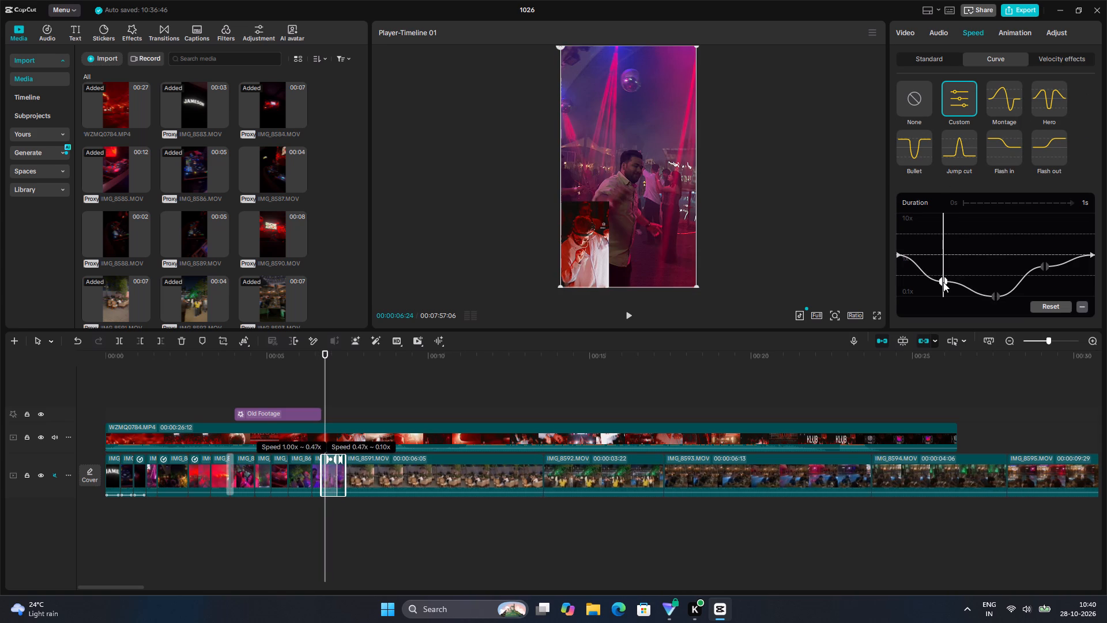
{"action": "left_click_drag", "start_coordinate": [943, 282], "coordinate": [943, 285]}
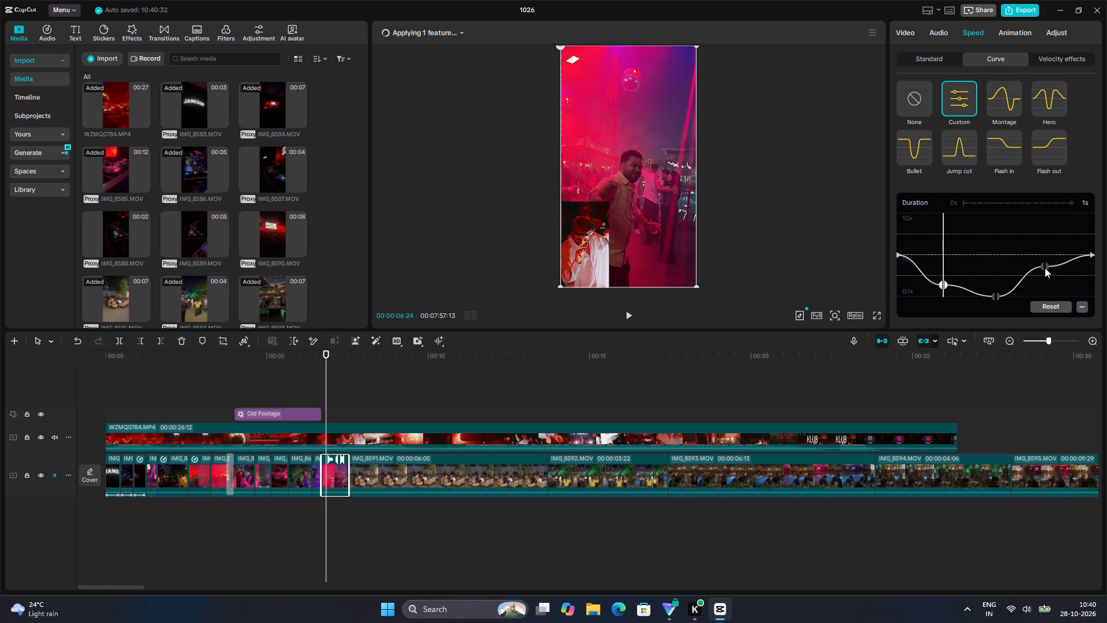
{"action": "left_click_drag", "start_coordinate": [1045, 268], "coordinate": [1044, 286]}
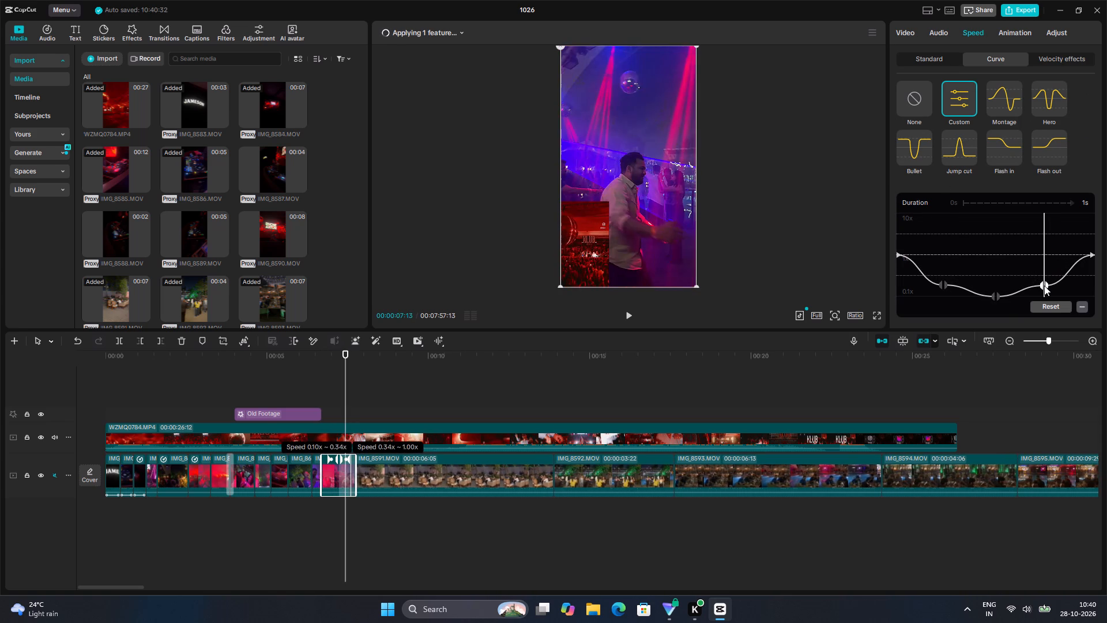
{"action": "left_click_drag", "start_coordinate": [1044, 286], "coordinate": [1044, 286]}
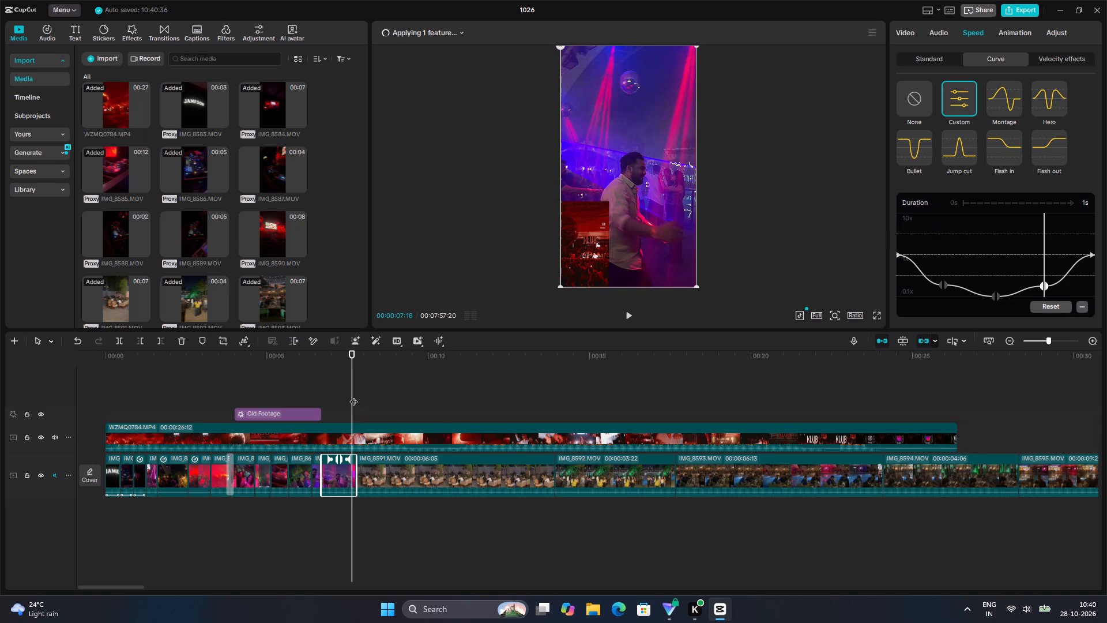
Trim off the end of the slowed clip at 00:00:07:08, matching the shot change in the reference overlay.
{"action": "left_click_drag", "start_coordinate": [351, 393], "coordinate": [319, 406]}
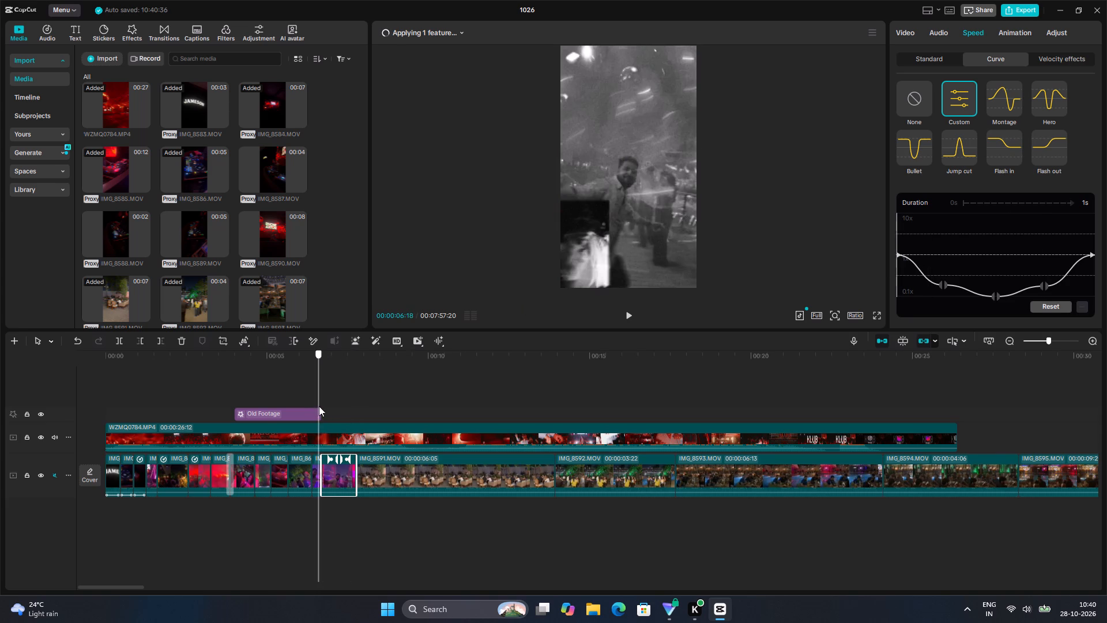
{"action": "left_click_drag", "start_coordinate": [319, 406], "coordinate": [321, 409]}
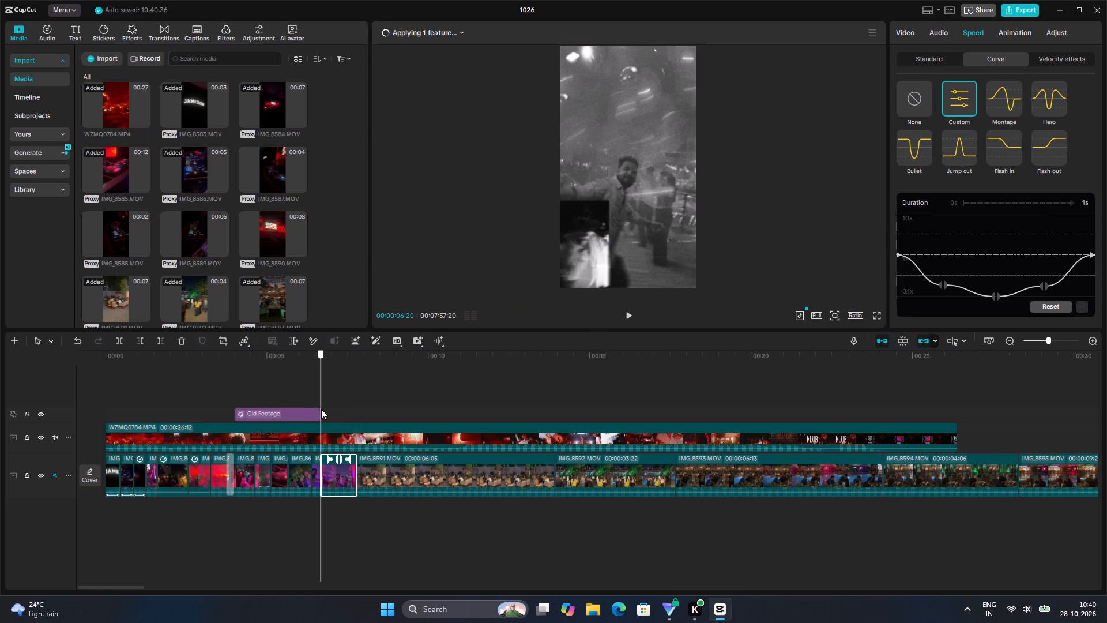
{"action": "left_click_drag", "start_coordinate": [321, 409], "coordinate": [331, 411]}
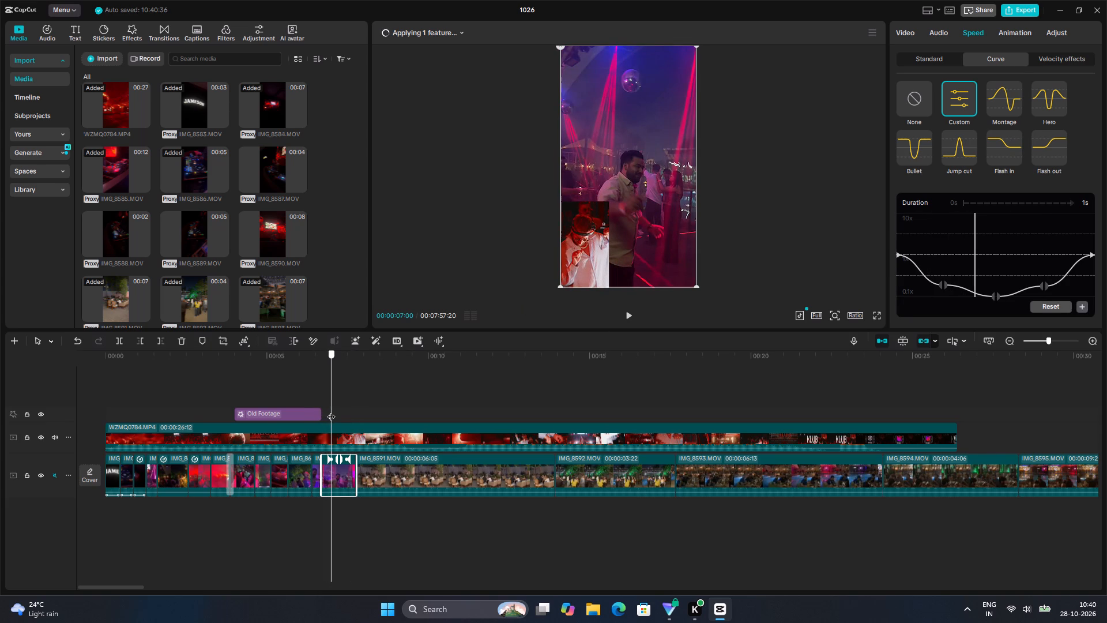
{"action": "left_click_drag", "start_coordinate": [331, 411], "coordinate": [334, 413]}
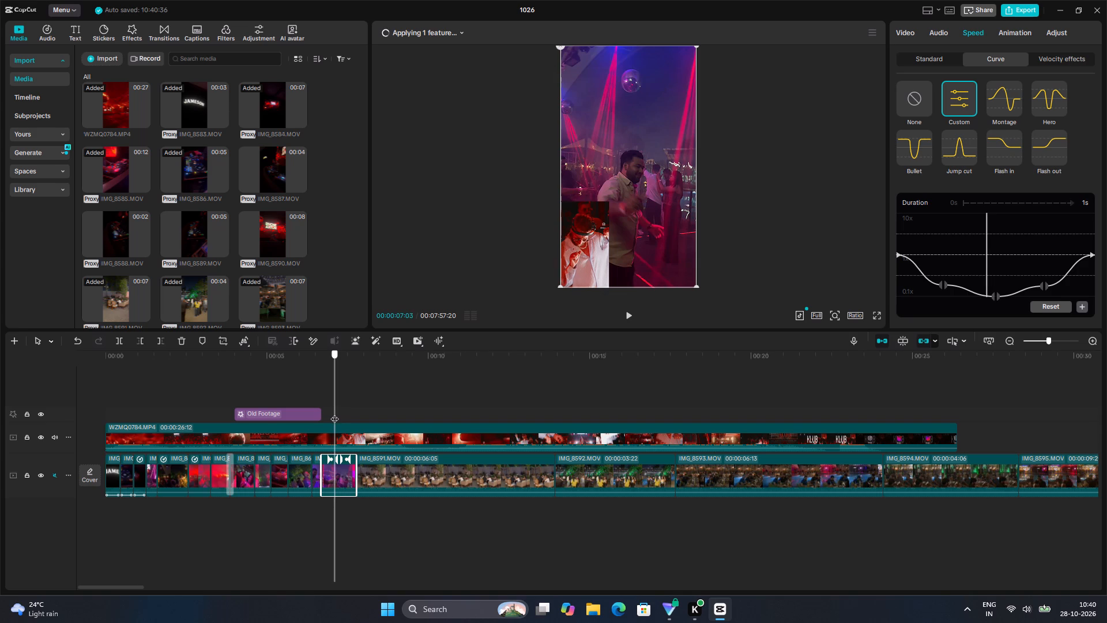
{"action": "left_click_drag", "start_coordinate": [334, 413], "coordinate": [340, 416]}
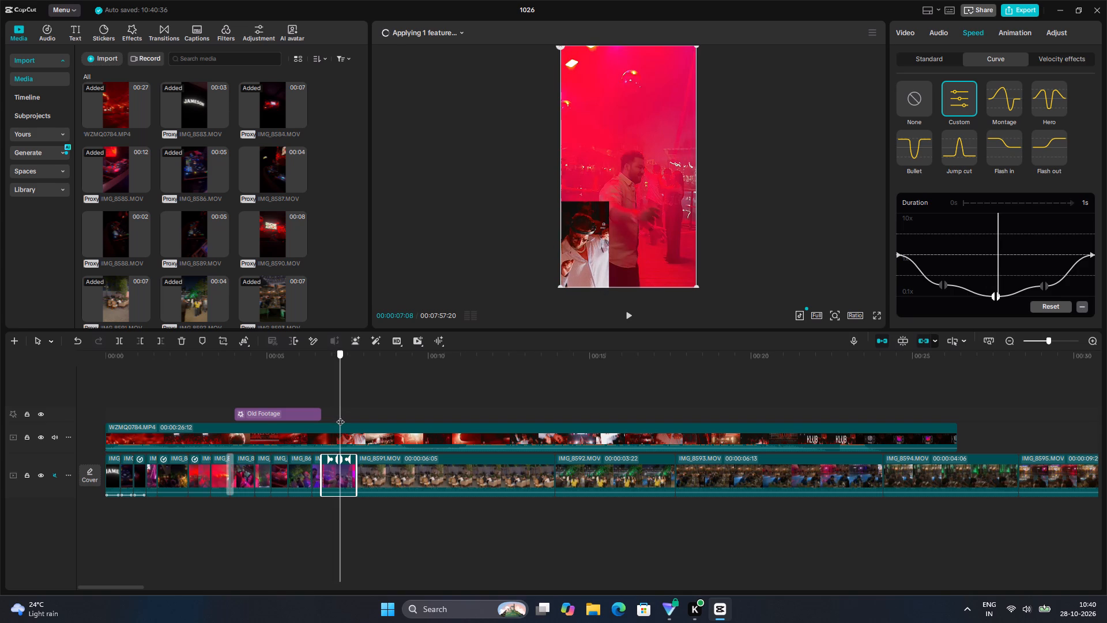
{"action": "left_click_drag", "start_coordinate": [340, 416], "coordinate": [341, 418]}
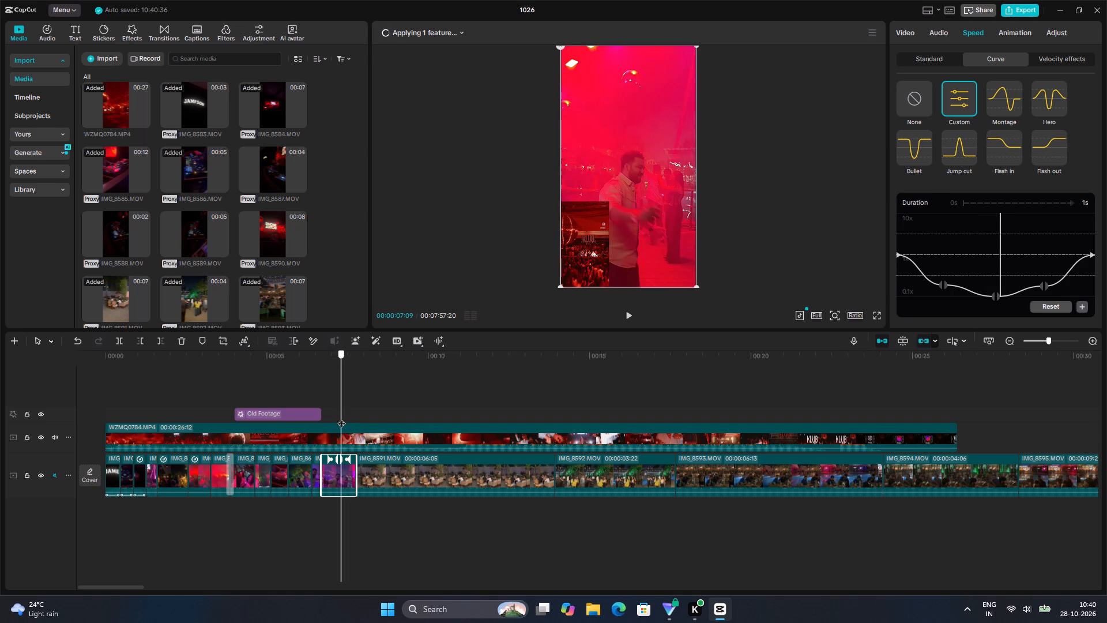
{"action": "left_click_drag", "start_coordinate": [341, 418], "coordinate": [340, 418]}
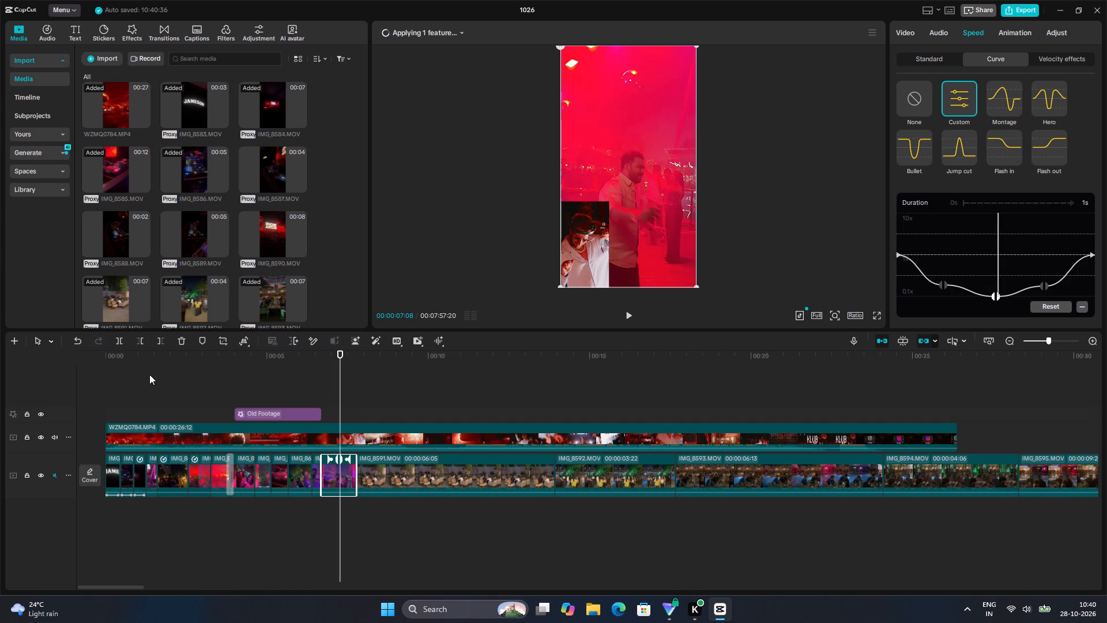
{"action": "left_click", "coordinate": [161, 340]}
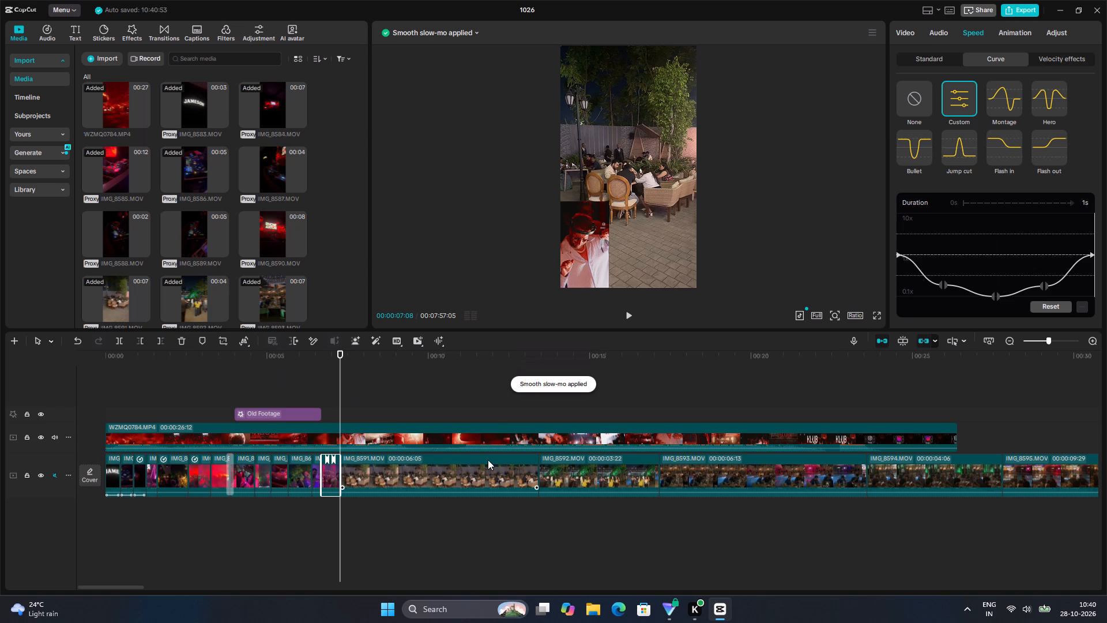
Set the trimmed clip's smooth slow-mo method to Optical flow.
{"action": "scroll", "coordinate": [1055, 248], "scroll_direction": "down", "scroll_amount": 3}
{"action": "left_click", "coordinate": [969, 306]}
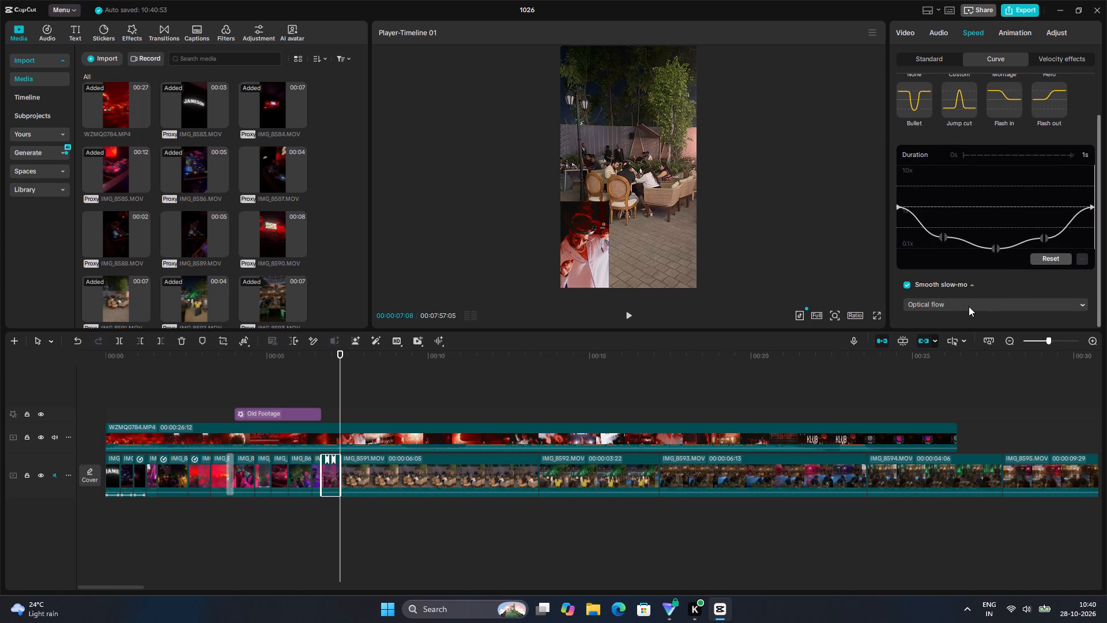
{"action": "left_click", "coordinate": [931, 354]}
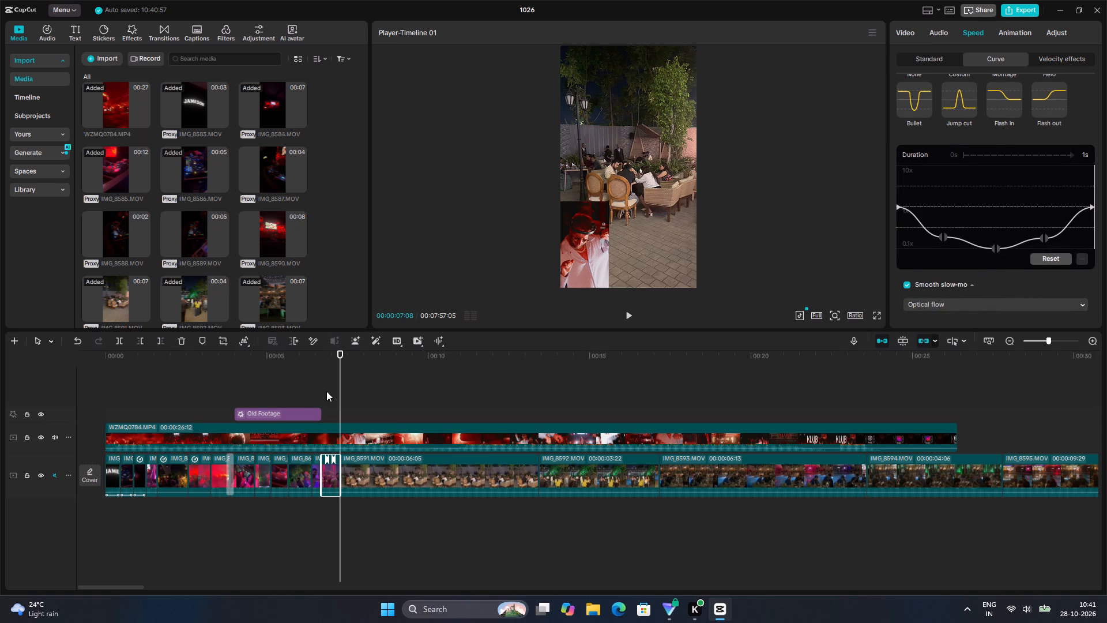
Add a 100% scale keyframe near the start of the slowed clip at 00:00:06:23.
{"action": "left_click_drag", "start_coordinate": [340, 390], "coordinate": [322, 392]}
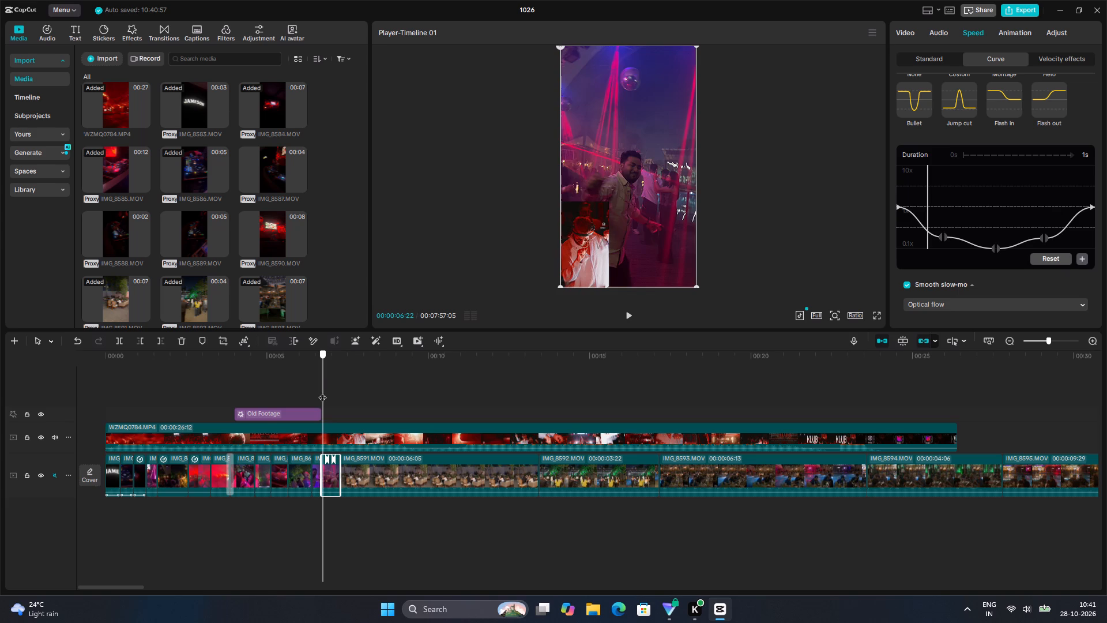
{"action": "left_click_drag", "start_coordinate": [322, 392], "coordinate": [321, 393]}
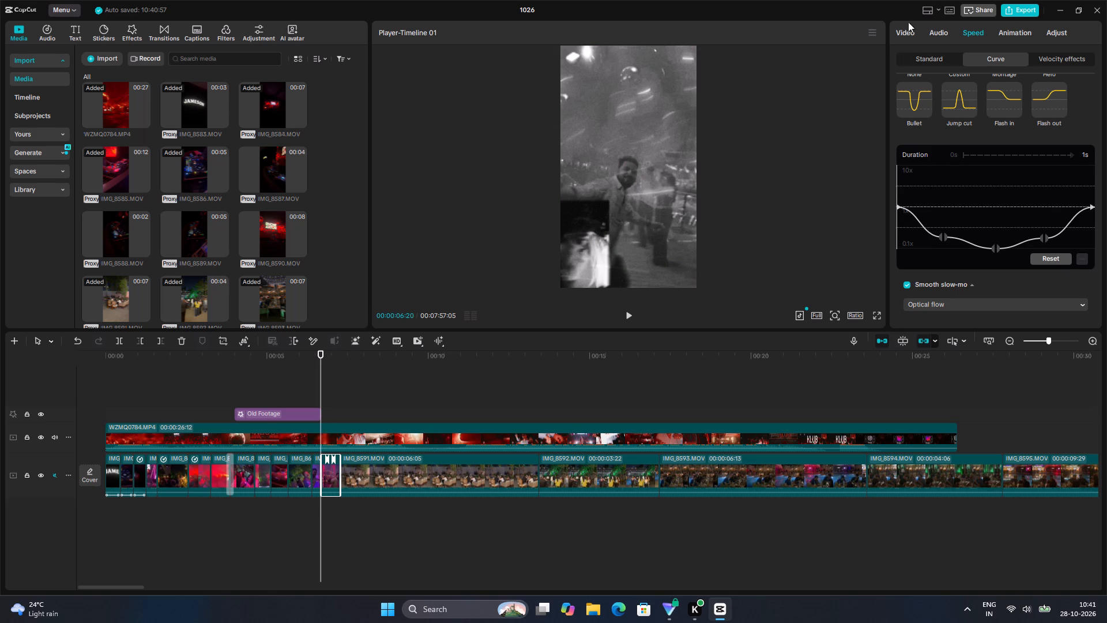
{"action": "left_click", "coordinate": [908, 28]}
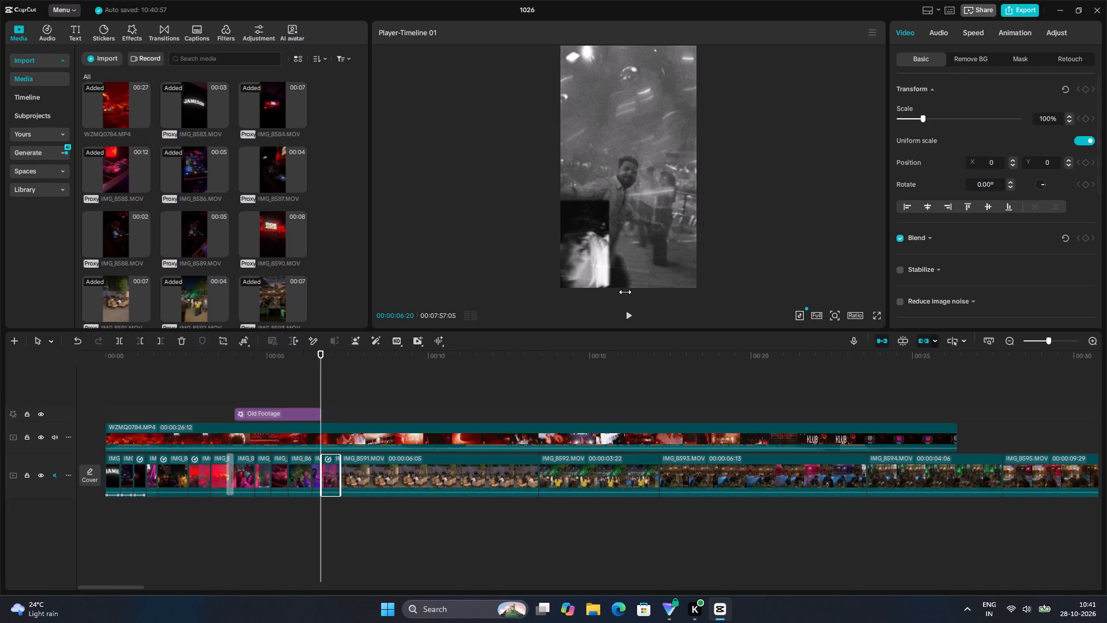
{"action": "left_click", "coordinate": [319, 389]}
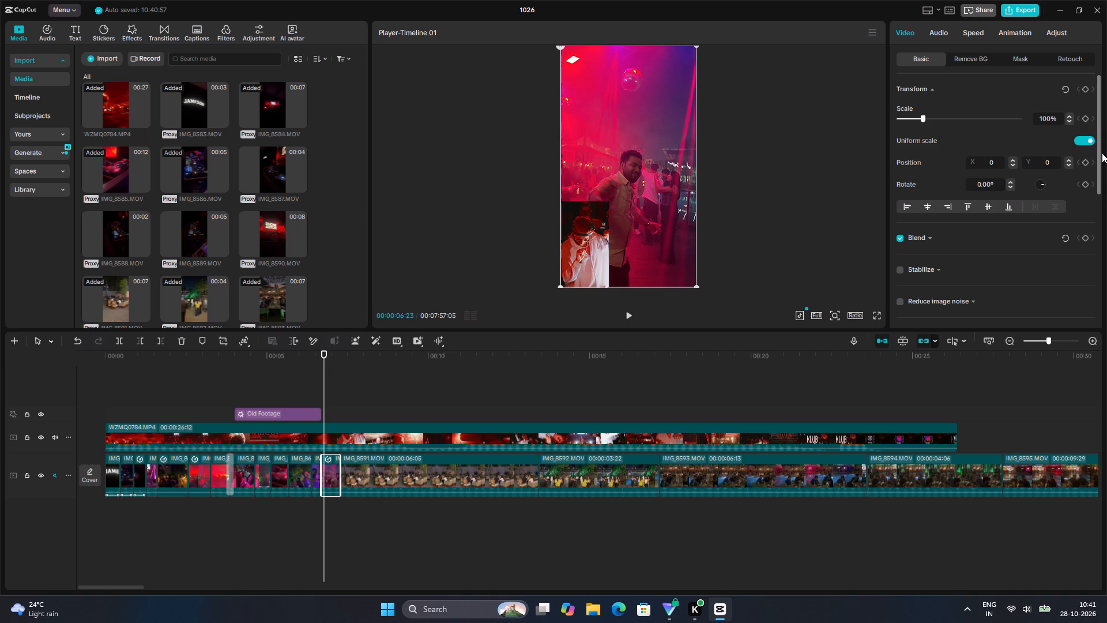
{"action": "left_click", "coordinate": [1086, 121]}
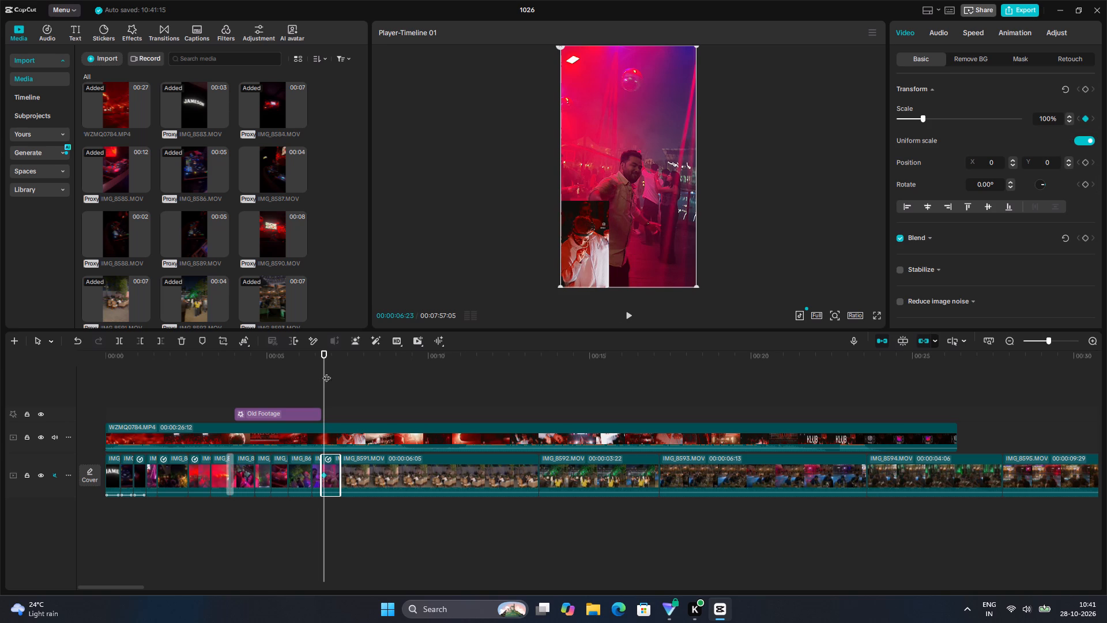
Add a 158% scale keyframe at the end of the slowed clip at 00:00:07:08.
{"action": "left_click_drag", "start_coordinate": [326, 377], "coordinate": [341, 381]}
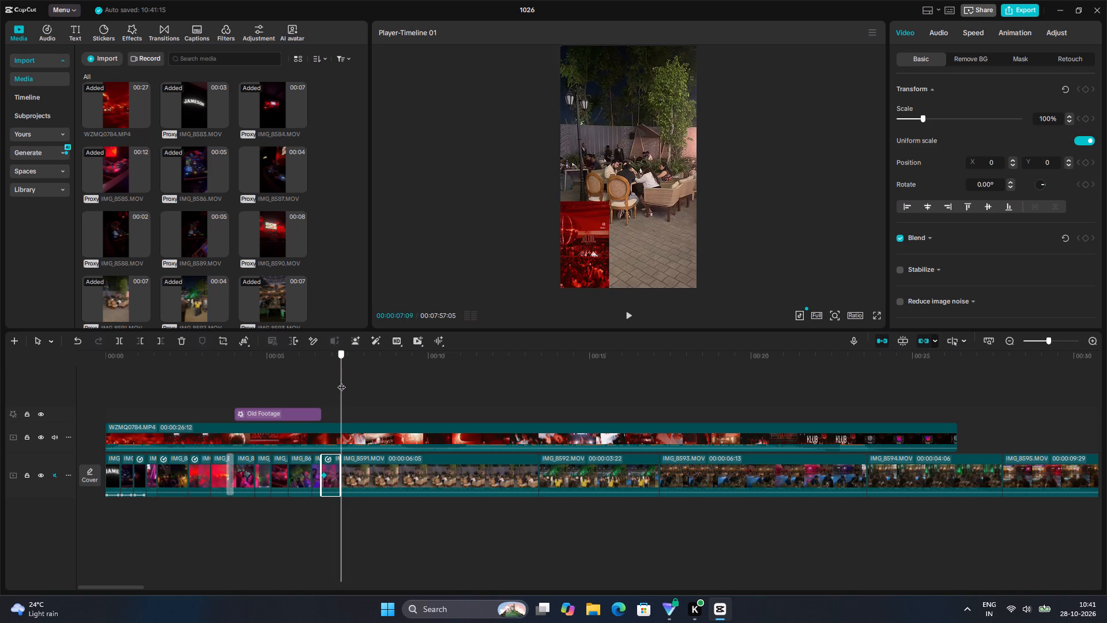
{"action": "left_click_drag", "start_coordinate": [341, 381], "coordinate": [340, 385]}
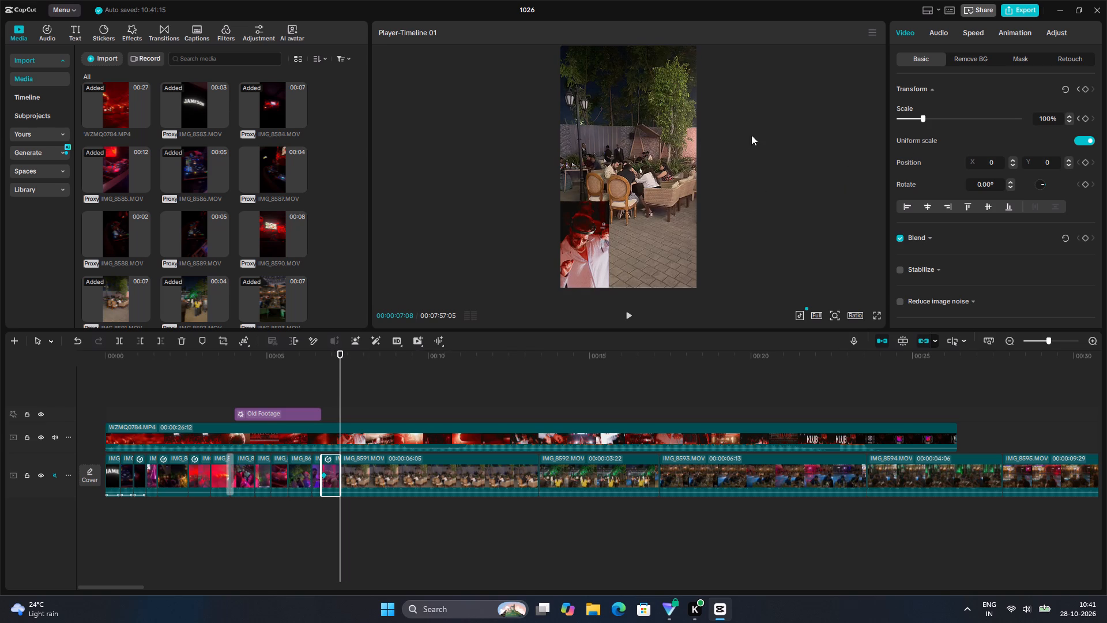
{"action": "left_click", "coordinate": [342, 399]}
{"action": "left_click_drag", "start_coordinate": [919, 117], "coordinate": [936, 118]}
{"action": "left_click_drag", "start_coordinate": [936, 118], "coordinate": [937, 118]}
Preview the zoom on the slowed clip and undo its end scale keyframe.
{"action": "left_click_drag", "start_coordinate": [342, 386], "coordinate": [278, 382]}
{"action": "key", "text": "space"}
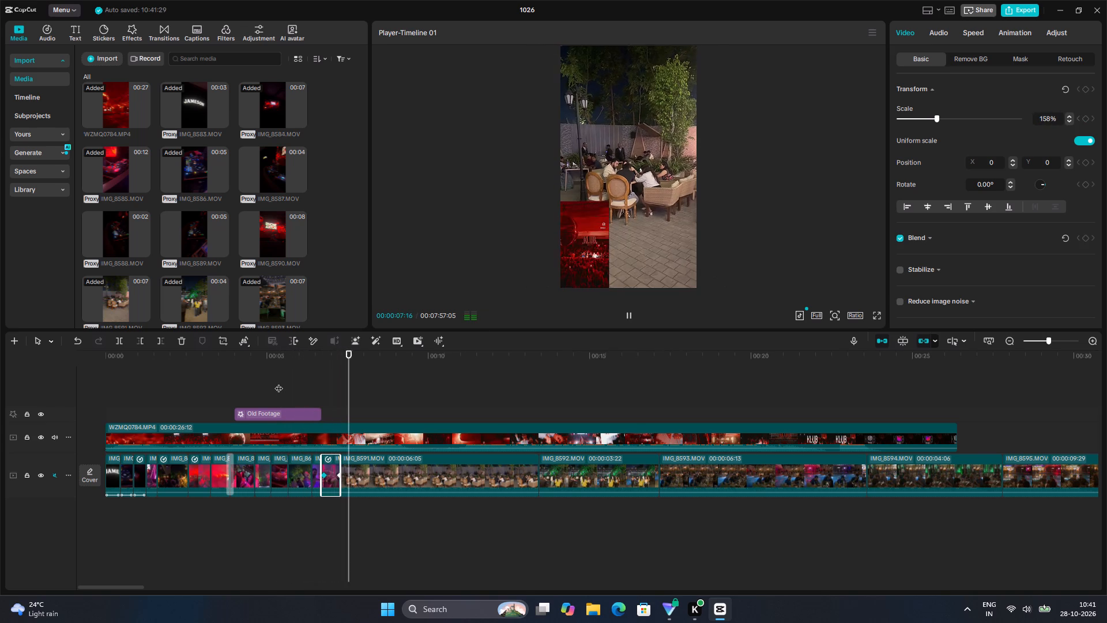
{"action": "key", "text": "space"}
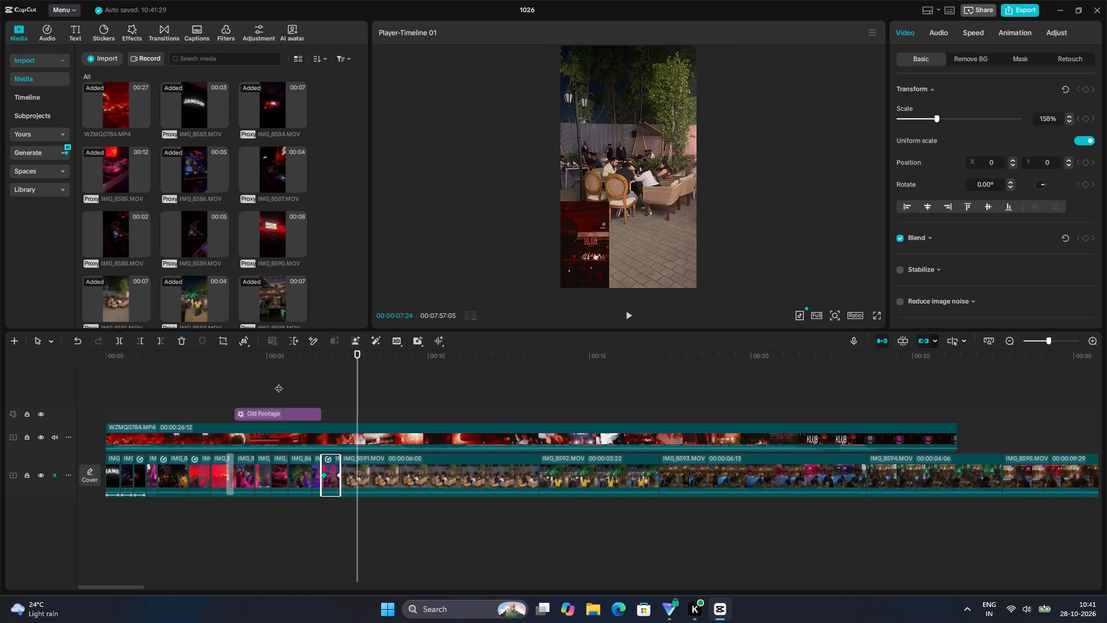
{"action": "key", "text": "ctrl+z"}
Enlarge the slowed clip to 111% scale at 00:00:07:07, setting a new scale keyframe near its end.
{"action": "left_click_drag", "start_coordinate": [359, 383], "coordinate": [333, 385]}
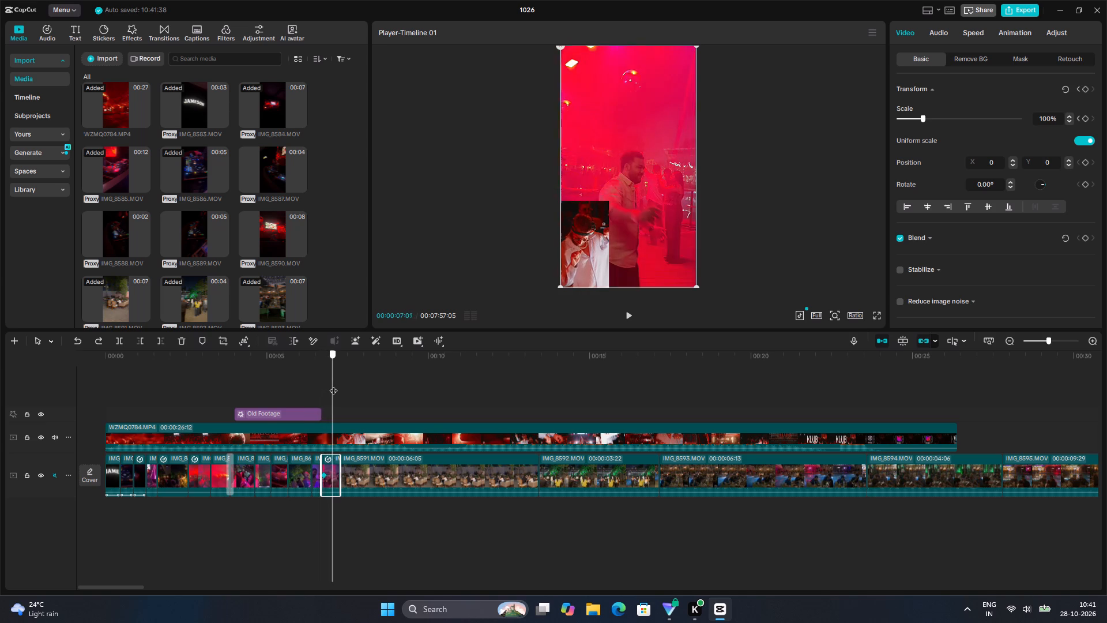
{"action": "left_click_drag", "start_coordinate": [333, 385], "coordinate": [338, 386]}
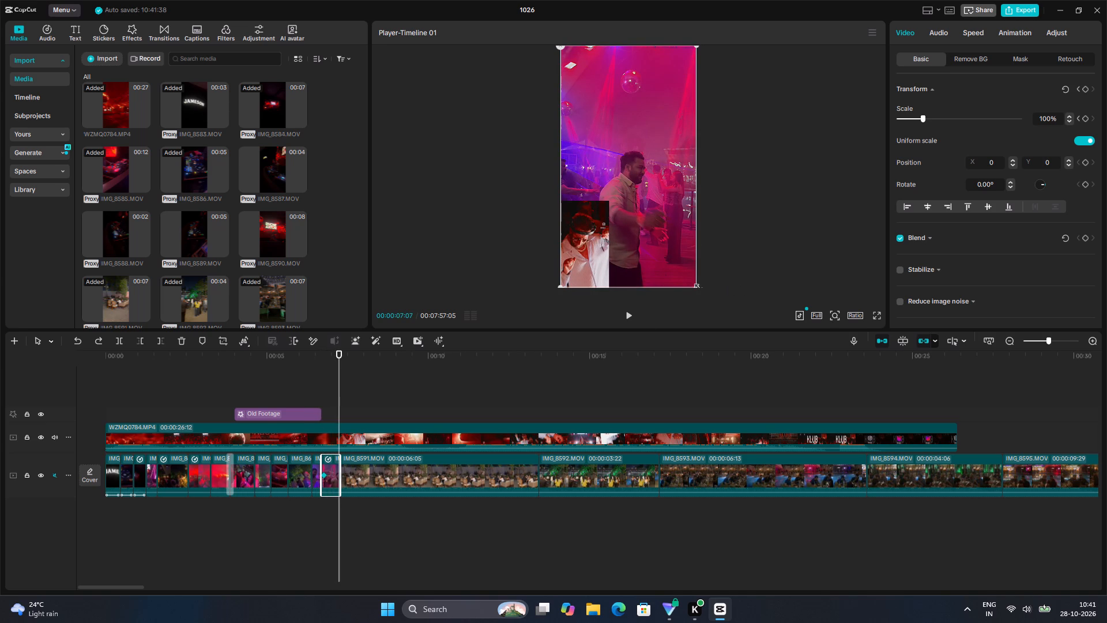
{"action": "left_click_drag", "start_coordinate": [696, 287], "coordinate": [706, 301]}
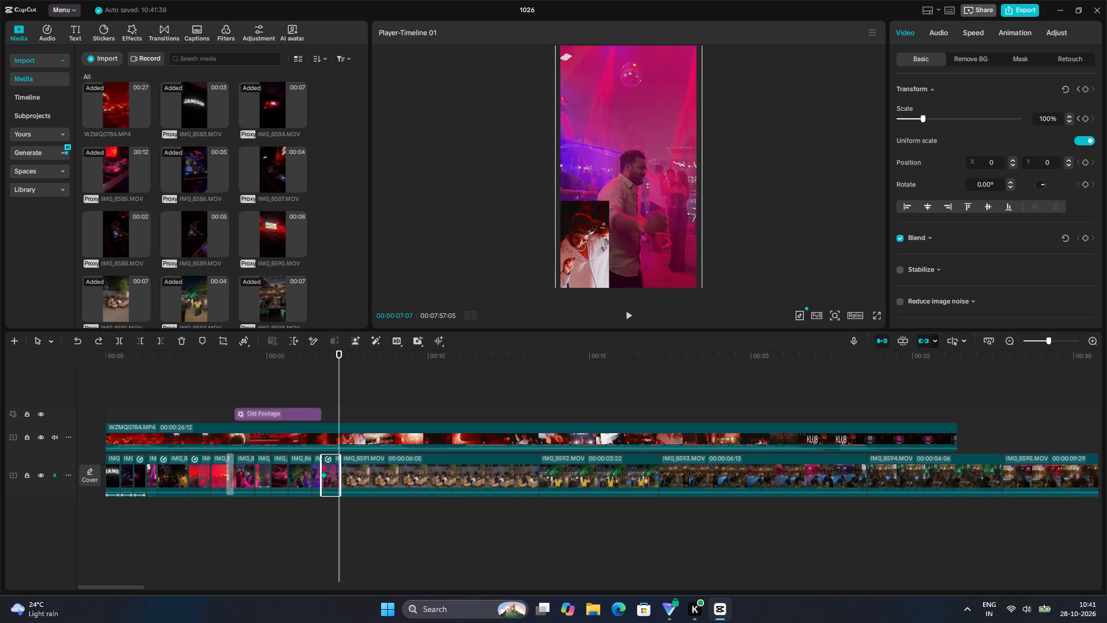
{"action": "left_click_drag", "start_coordinate": [706, 301], "coordinate": [709, 306]}
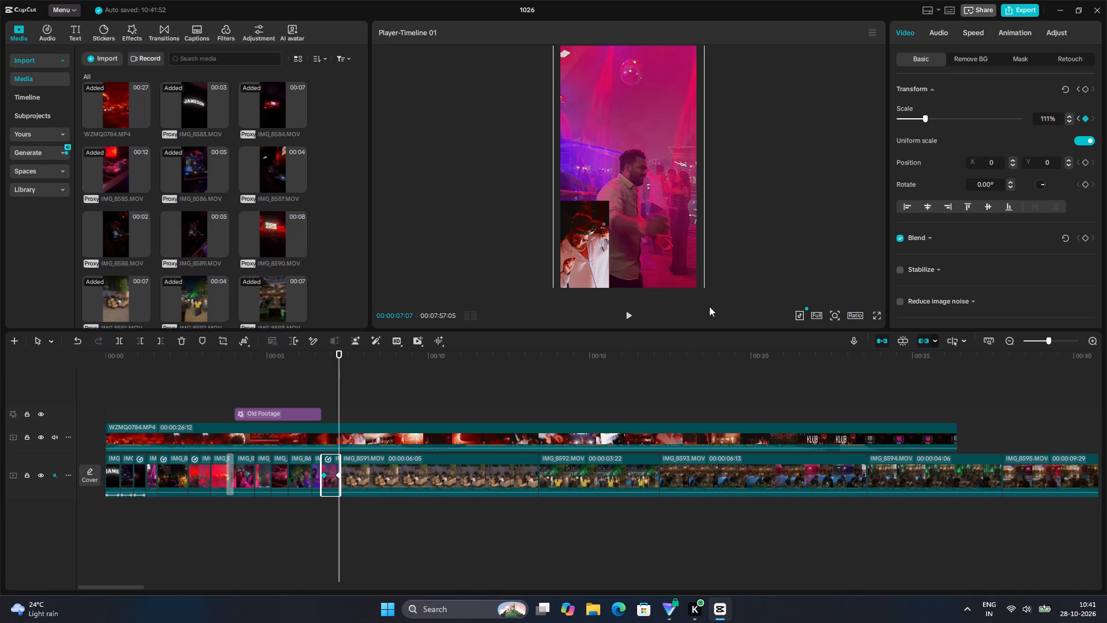
Play the timeline twice from the beginning through the first ten seconds to review the edited clips against the reference overlay.
{"action": "left_click", "coordinate": [529, 372]}
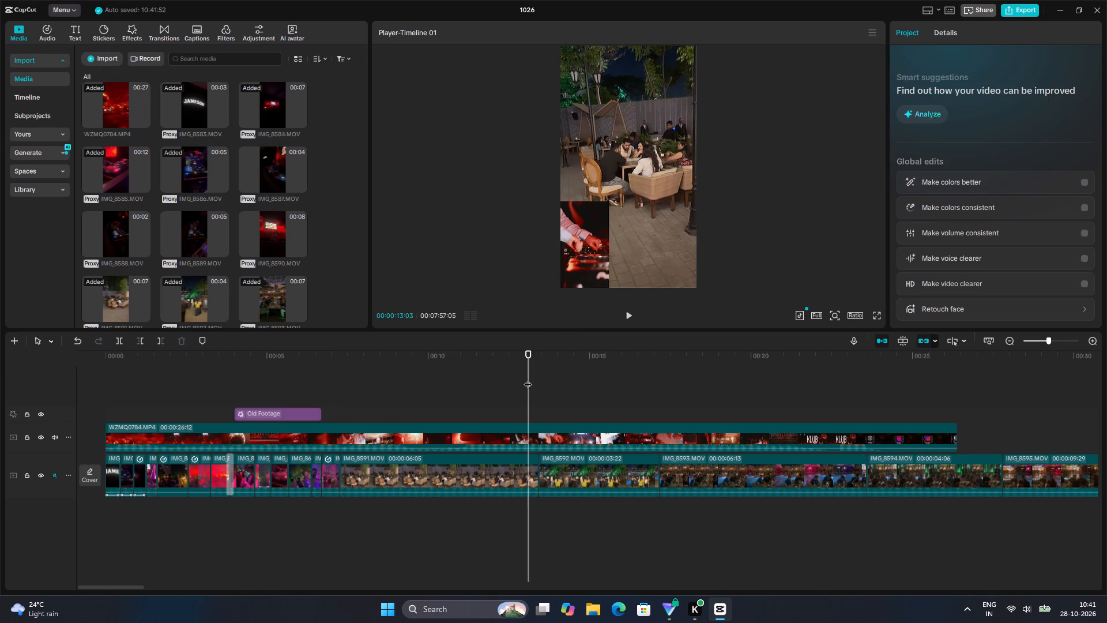
{"action": "left_click_drag", "start_coordinate": [528, 379], "coordinate": [0, 423]}
{"action": "key", "text": "space"}
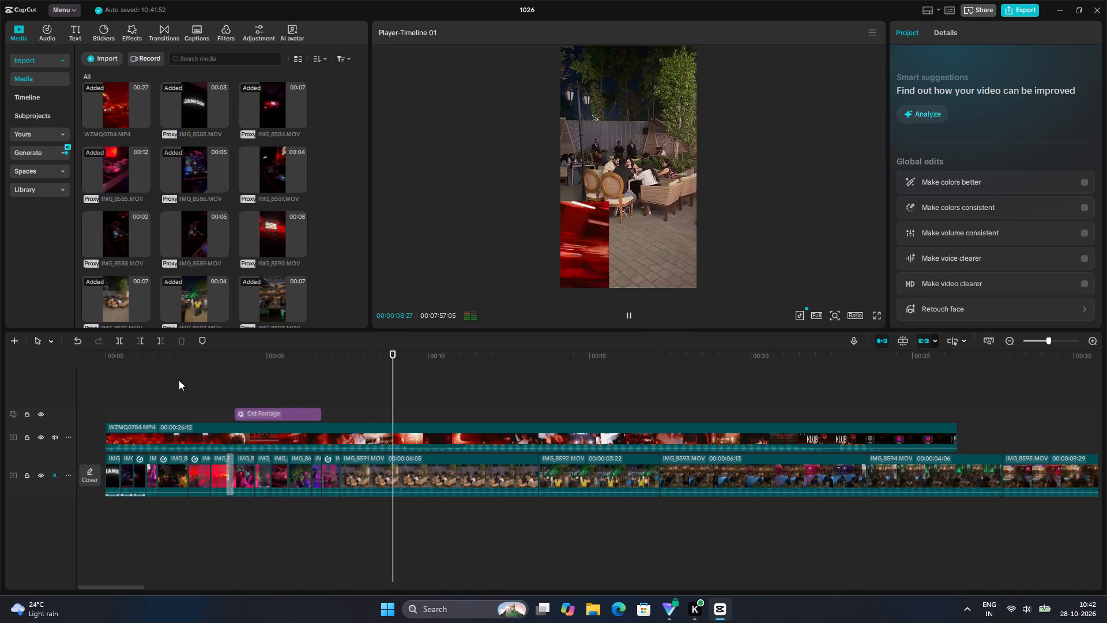
{"action": "key", "text": "space"}
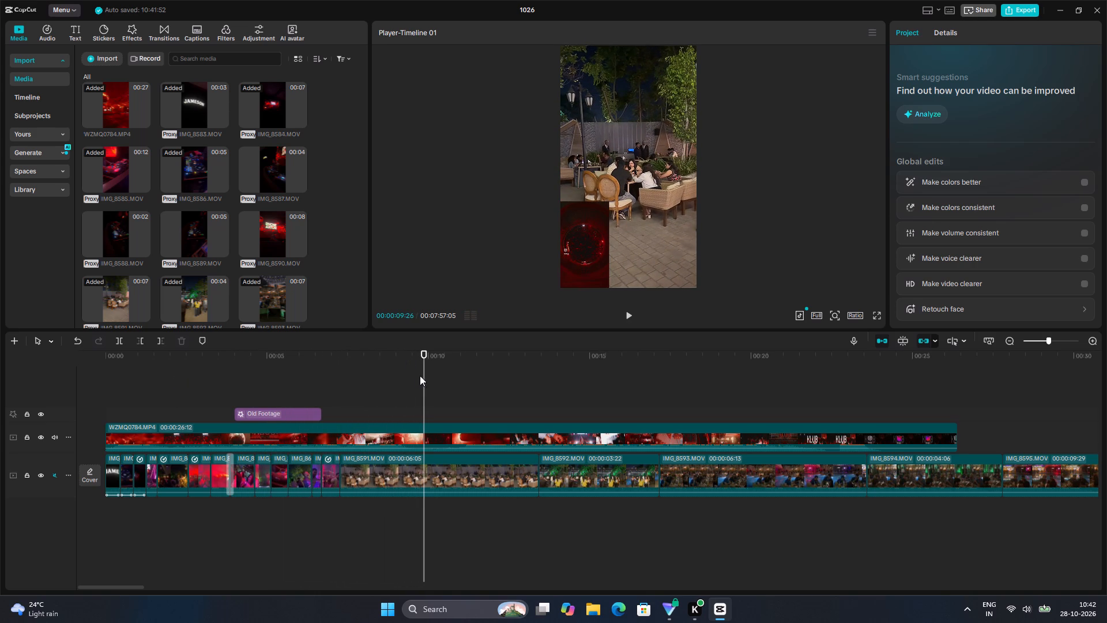
{"action": "left_click_drag", "start_coordinate": [426, 378], "coordinate": [272, 382]}
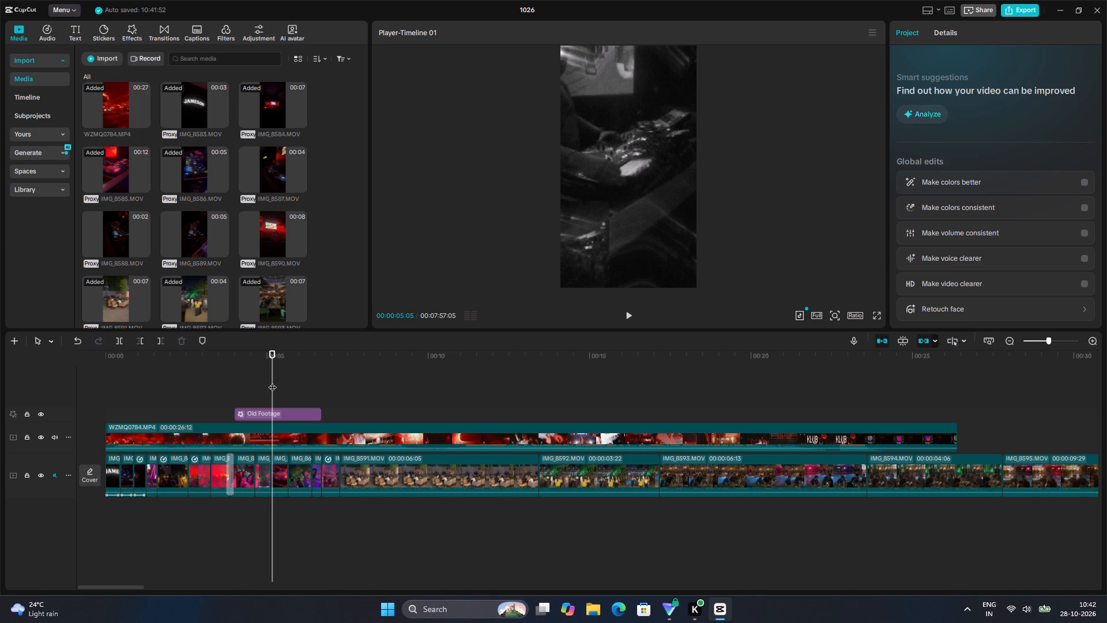
{"action": "left_click_drag", "start_coordinate": [272, 381], "coordinate": [104, 397]}
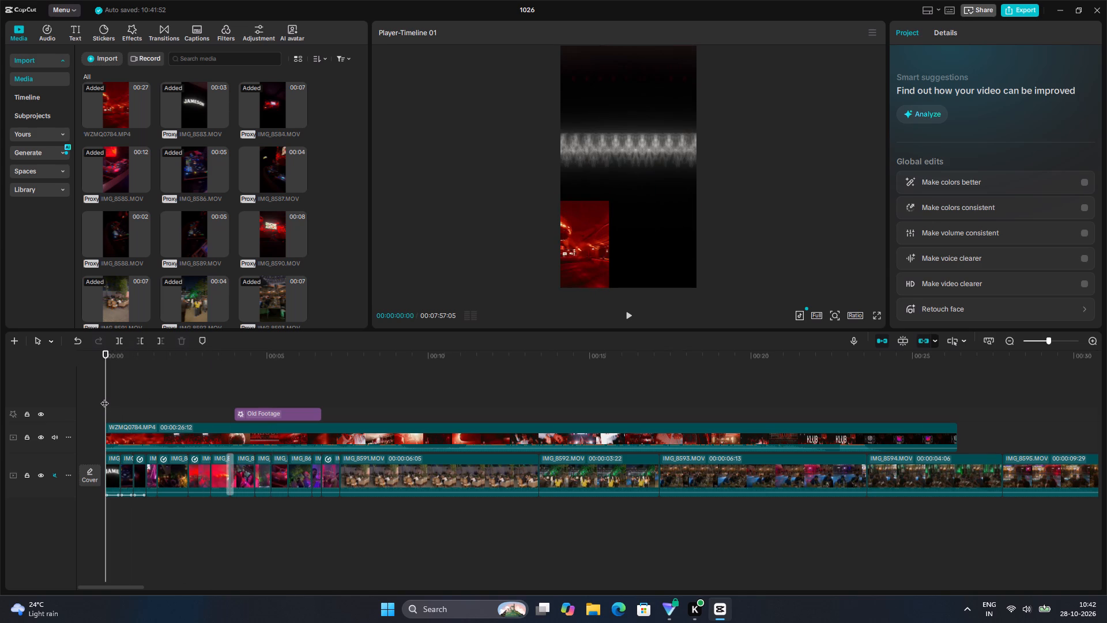
{"action": "key", "text": "space"}
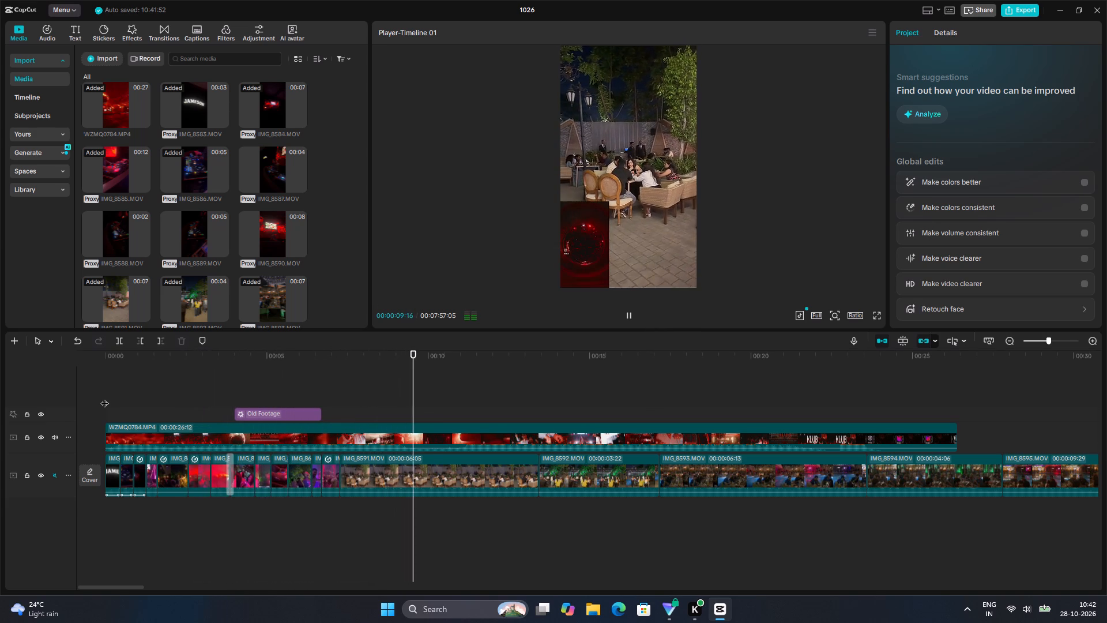
{"action": "key", "text": "space"}
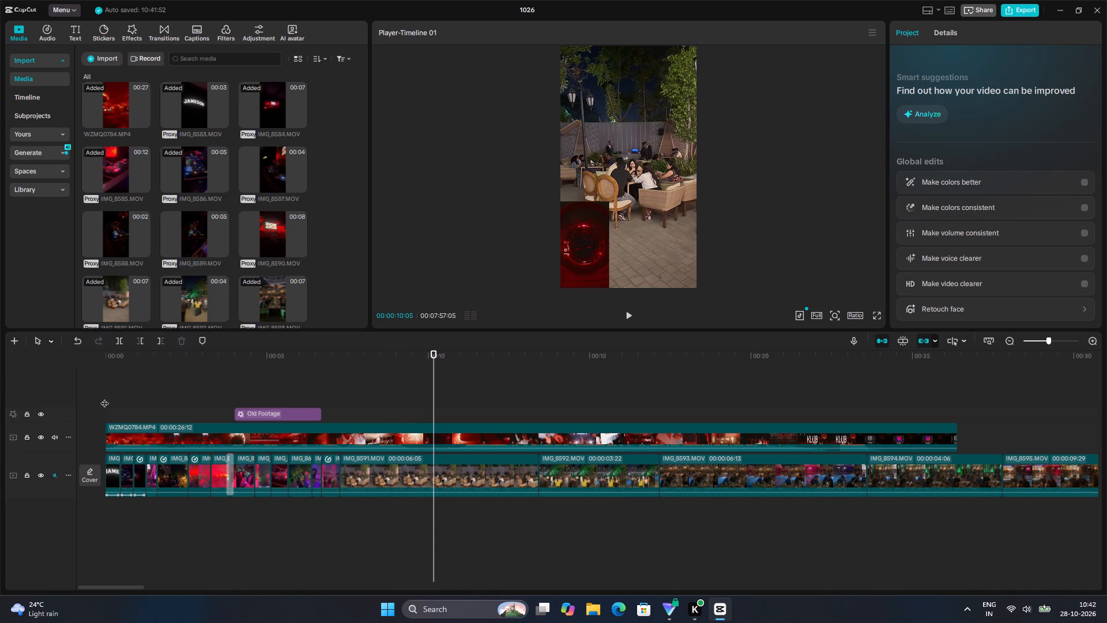
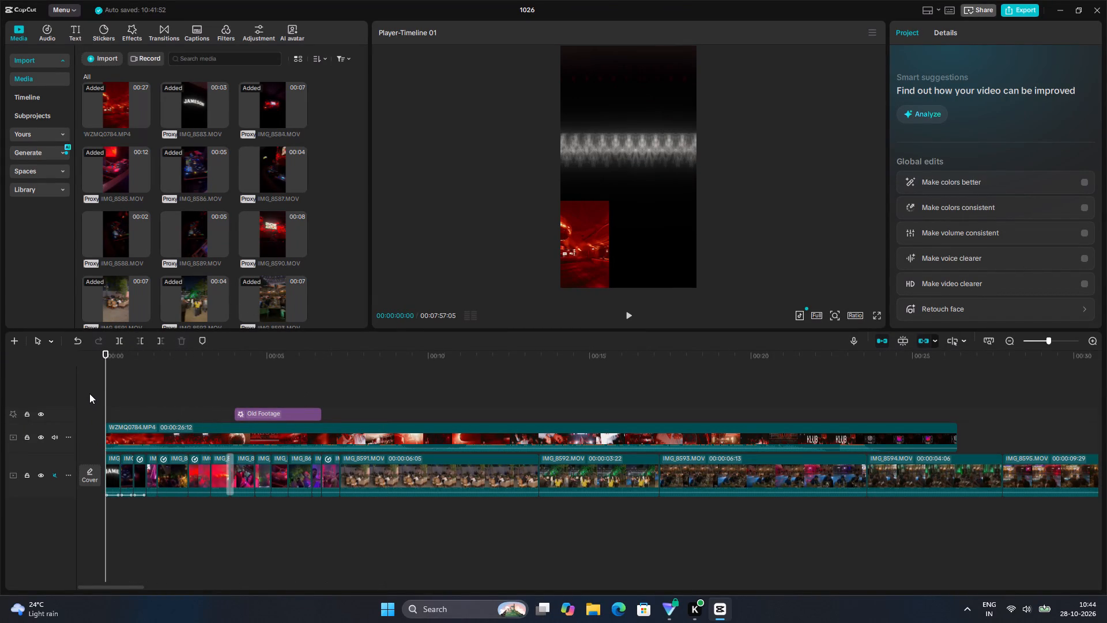
Play the edited opening and scan the unused main-track clips from IMG_8591 up to IMG_8627 to choose the next shot.
{"action": "key", "text": "space"}
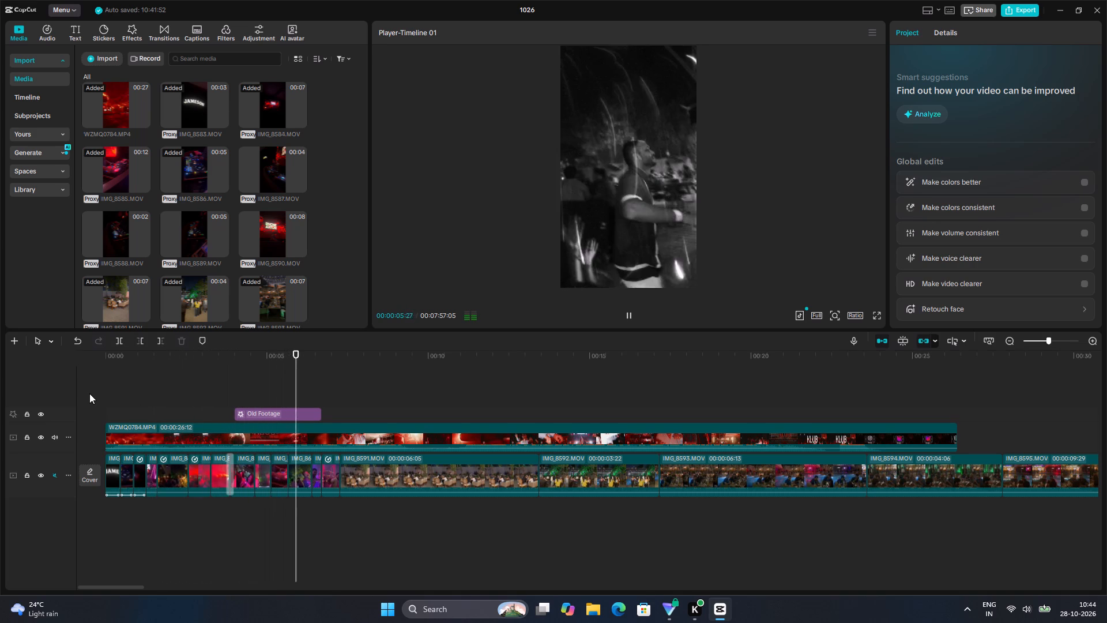
{"action": "key", "text": "space"}
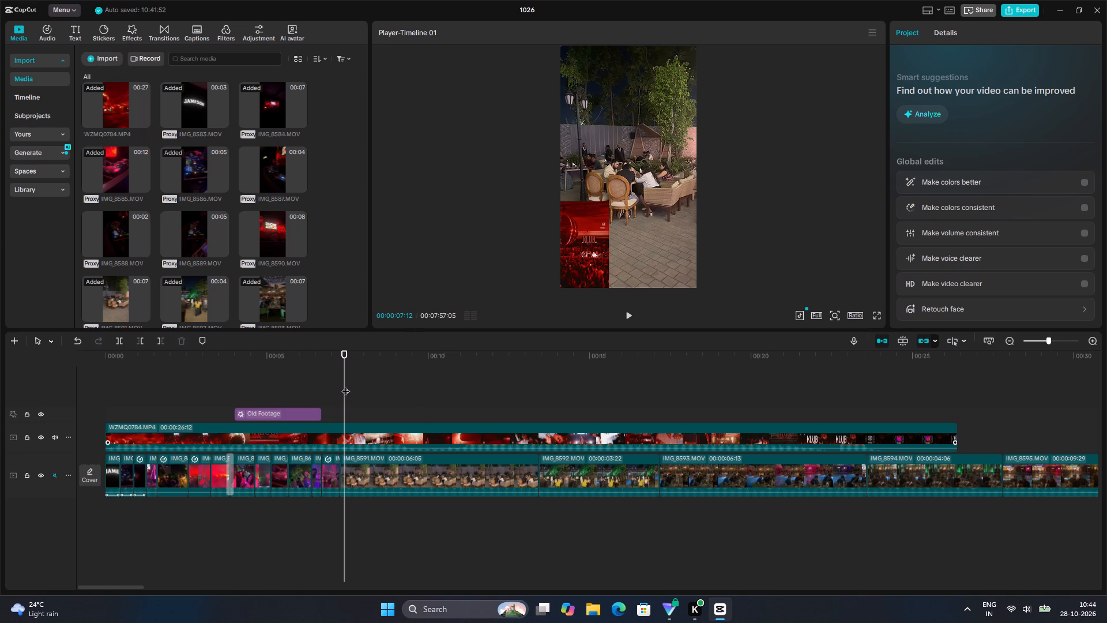
{"action": "left_click_drag", "start_coordinate": [345, 384], "coordinate": [938, 344]}
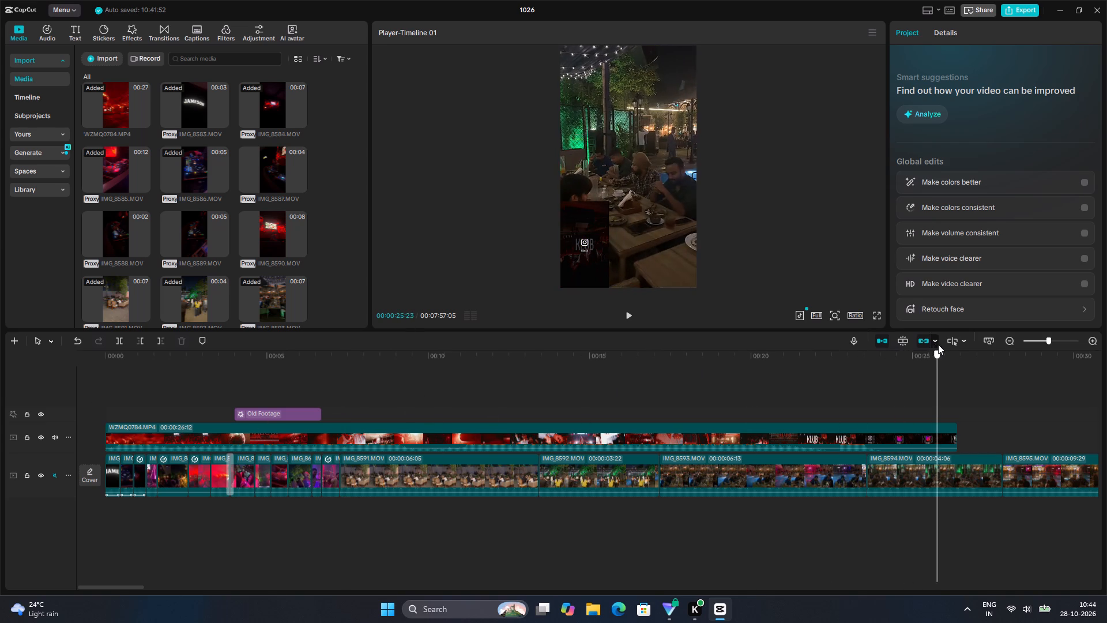
{"action": "left_click_drag", "start_coordinate": [938, 344], "coordinate": [1088, 341]}
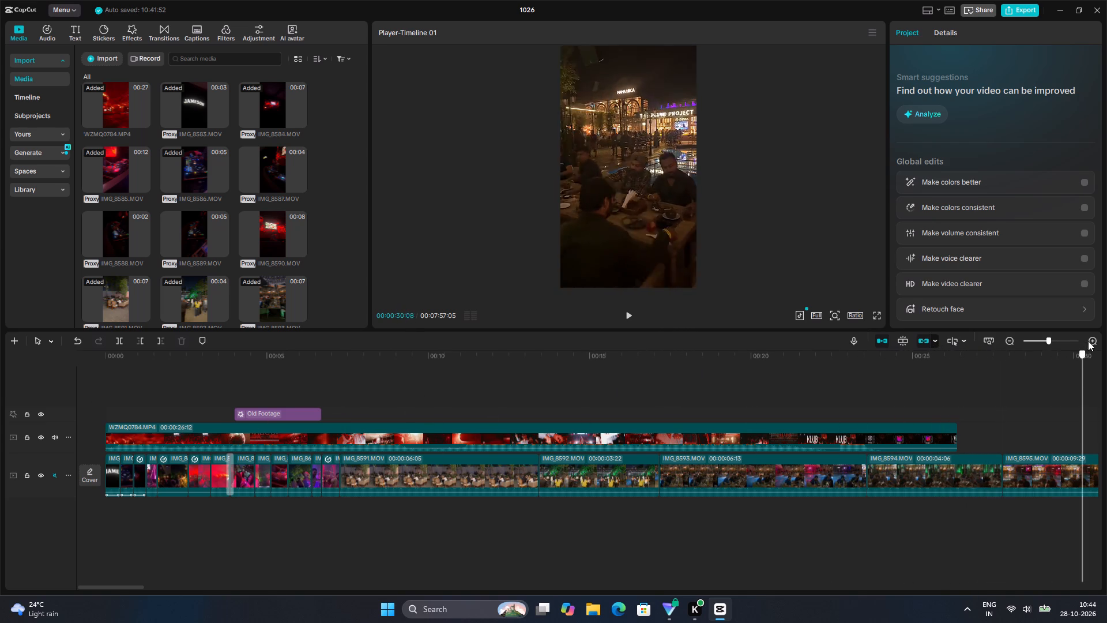
{"action": "left_click_drag", "start_coordinate": [1088, 341], "coordinate": [1106, 317]}
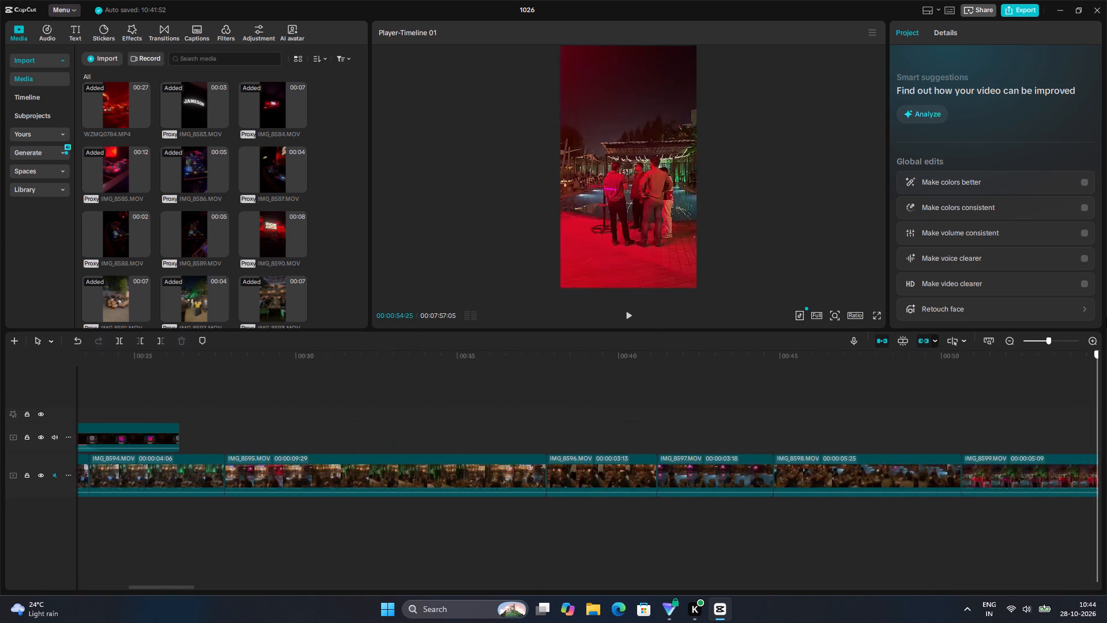
{"action": "left_click_drag", "start_coordinate": [1106, 317], "coordinate": [1088, 307]}
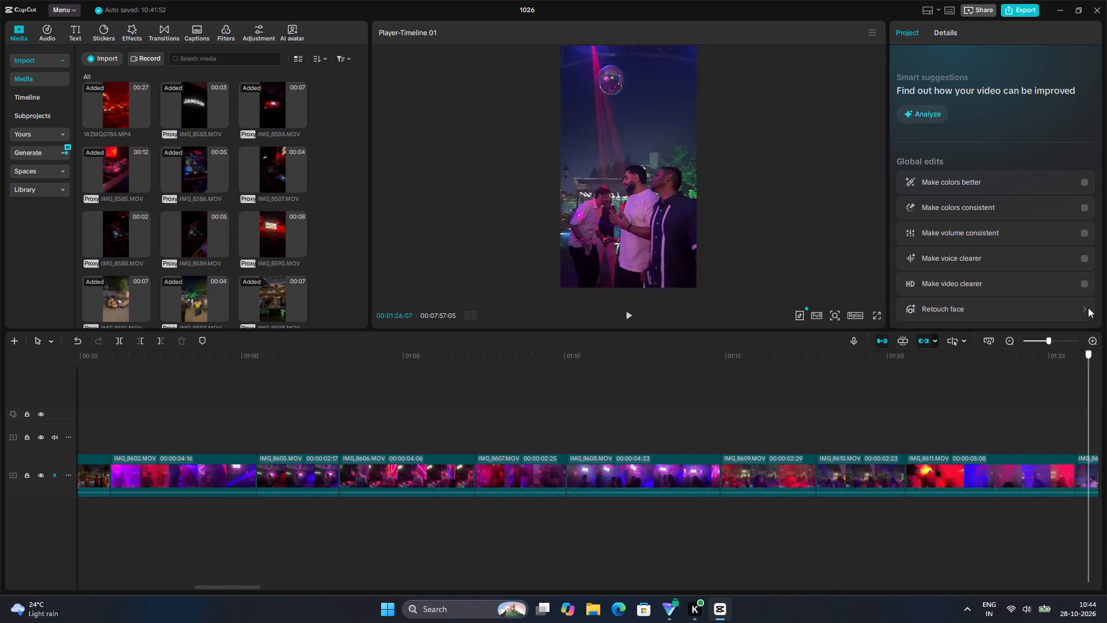
{"action": "left_click_drag", "start_coordinate": [1088, 307], "coordinate": [420, 202]}
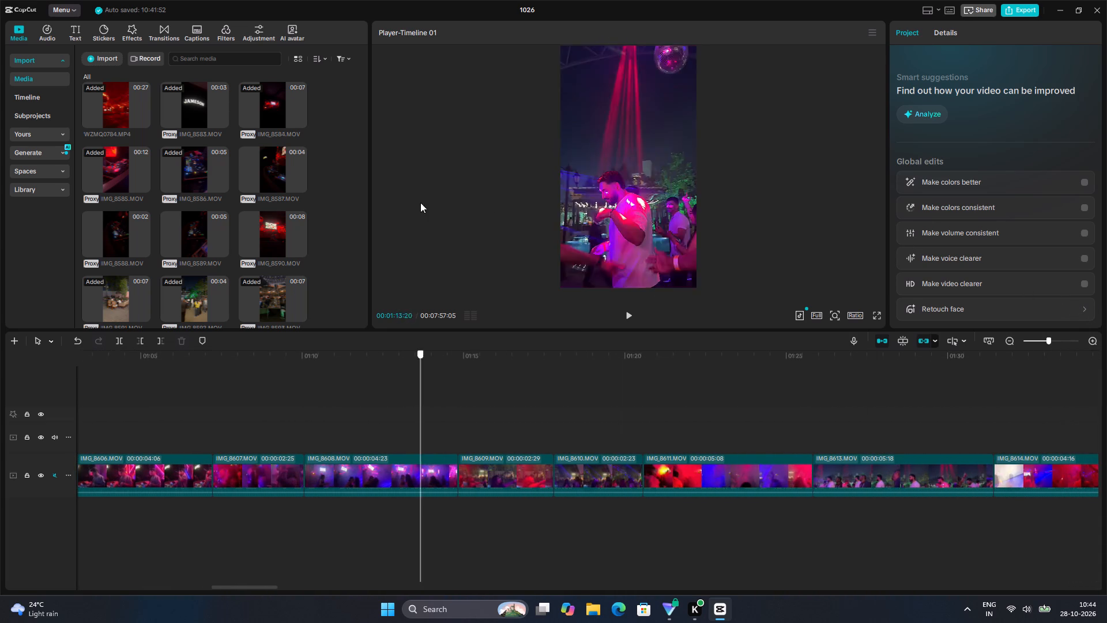
{"action": "left_click_drag", "start_coordinate": [420, 202], "coordinate": [598, 230]}
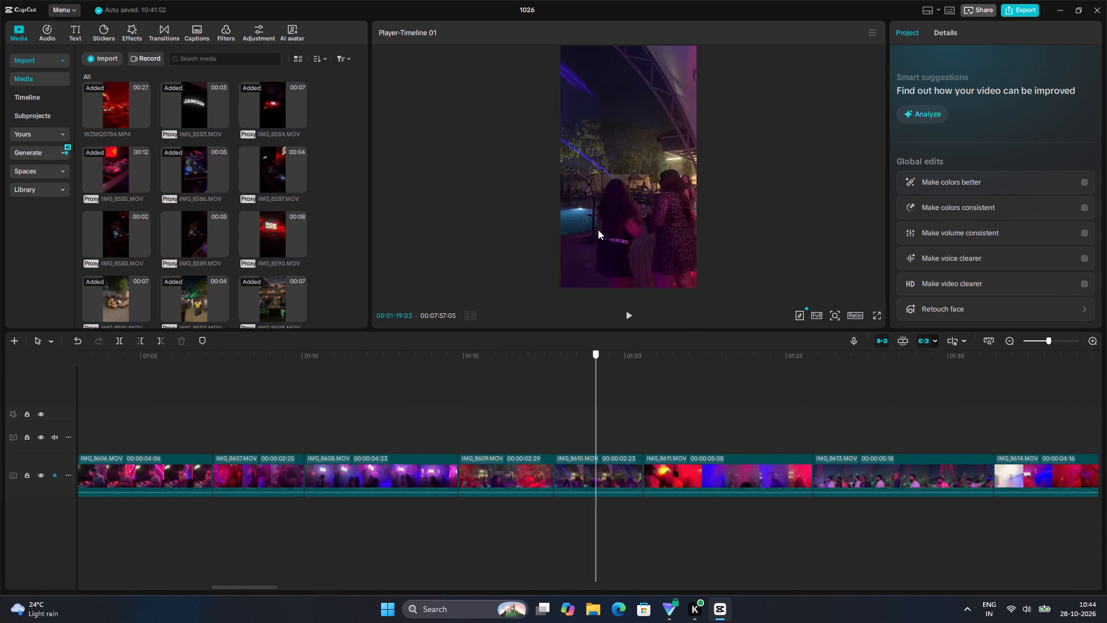
{"action": "left_click_drag", "start_coordinate": [598, 230], "coordinate": [672, 238]}
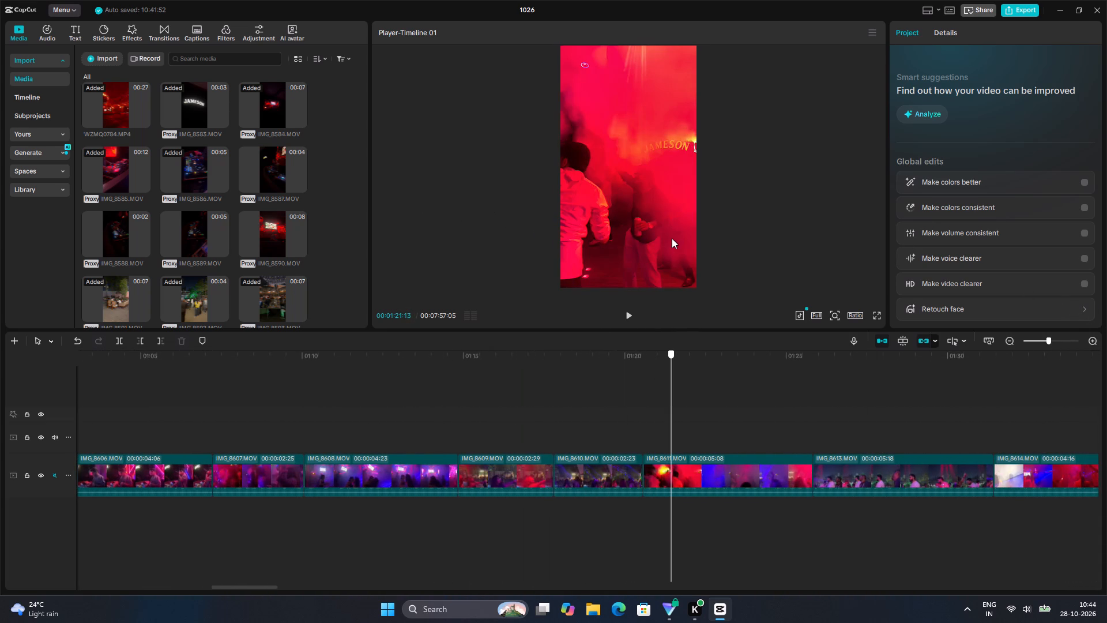
{"action": "left_click_drag", "start_coordinate": [672, 238], "coordinate": [936, 243]}
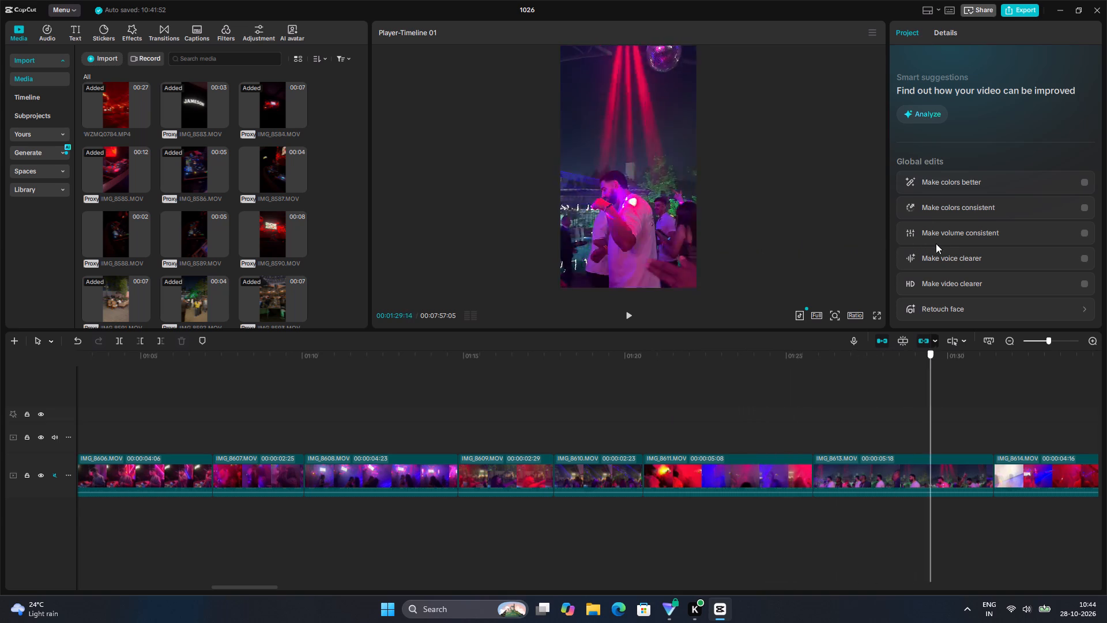
{"action": "left_click_drag", "start_coordinate": [936, 243], "coordinate": [1106, 244]}
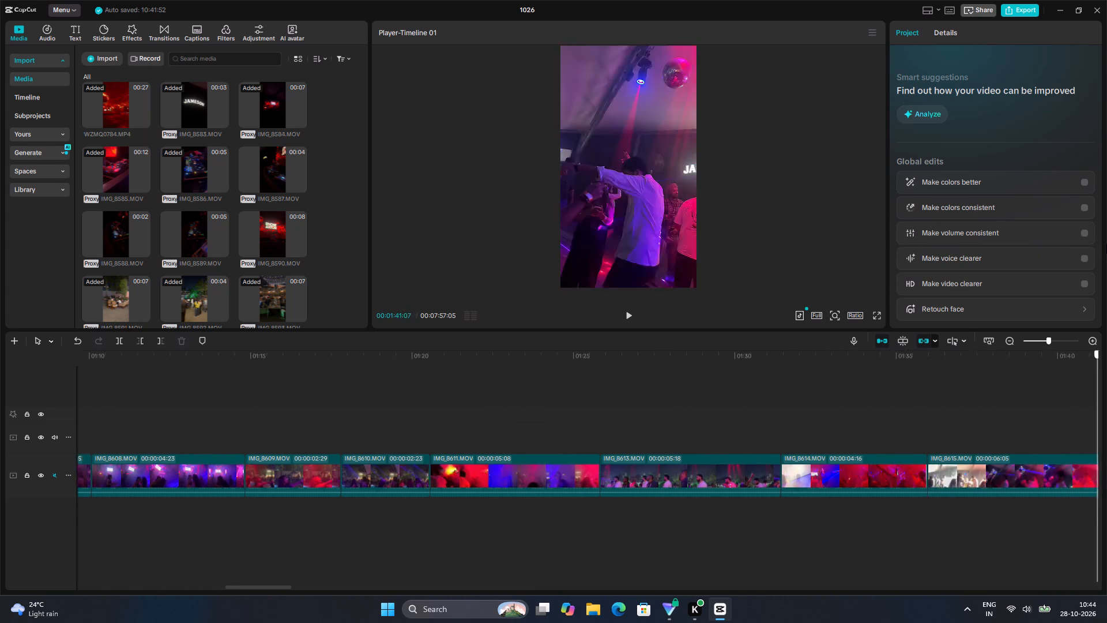
{"action": "left_click_drag", "start_coordinate": [1106, 244], "coordinate": [108, 194]}
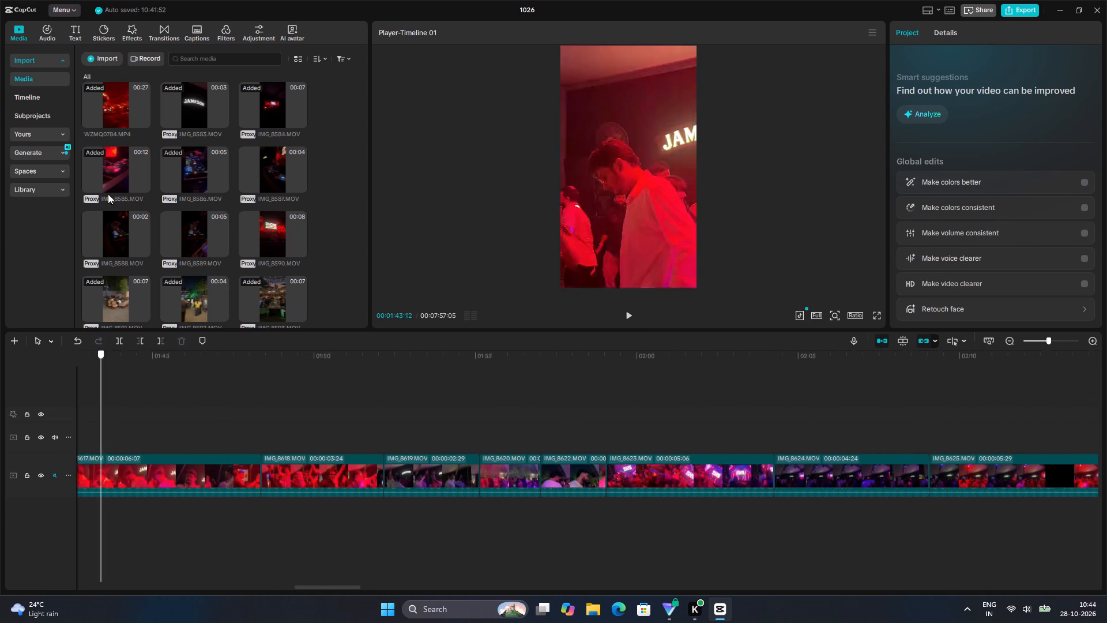
{"action": "left_click_drag", "start_coordinate": [108, 194], "coordinate": [706, 192]}
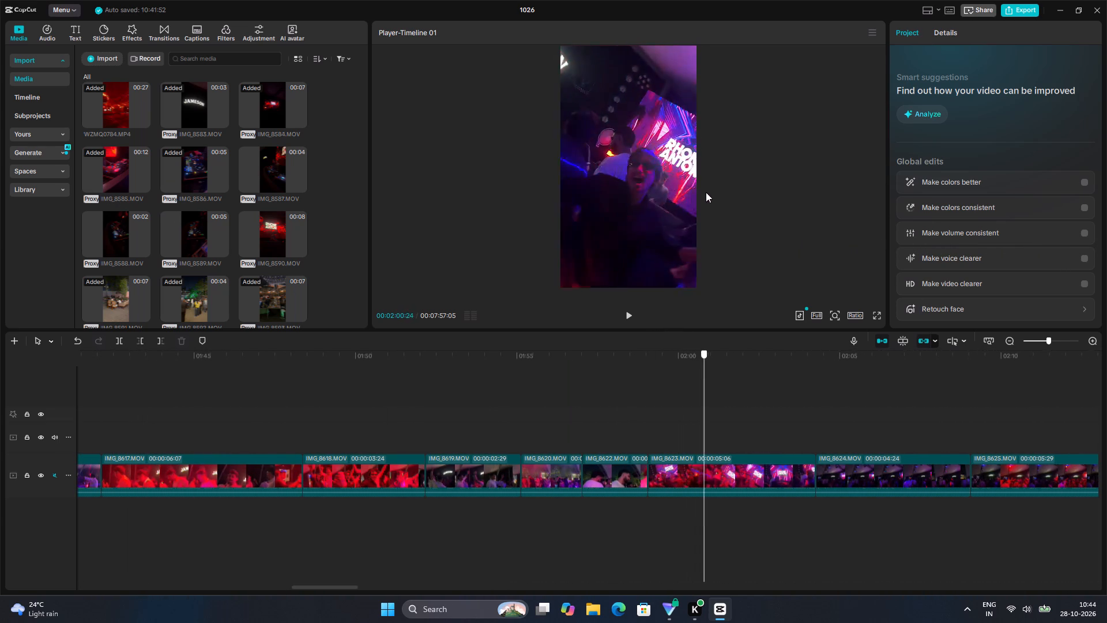
{"action": "left_click_drag", "start_coordinate": [706, 192], "coordinate": [937, 200]}
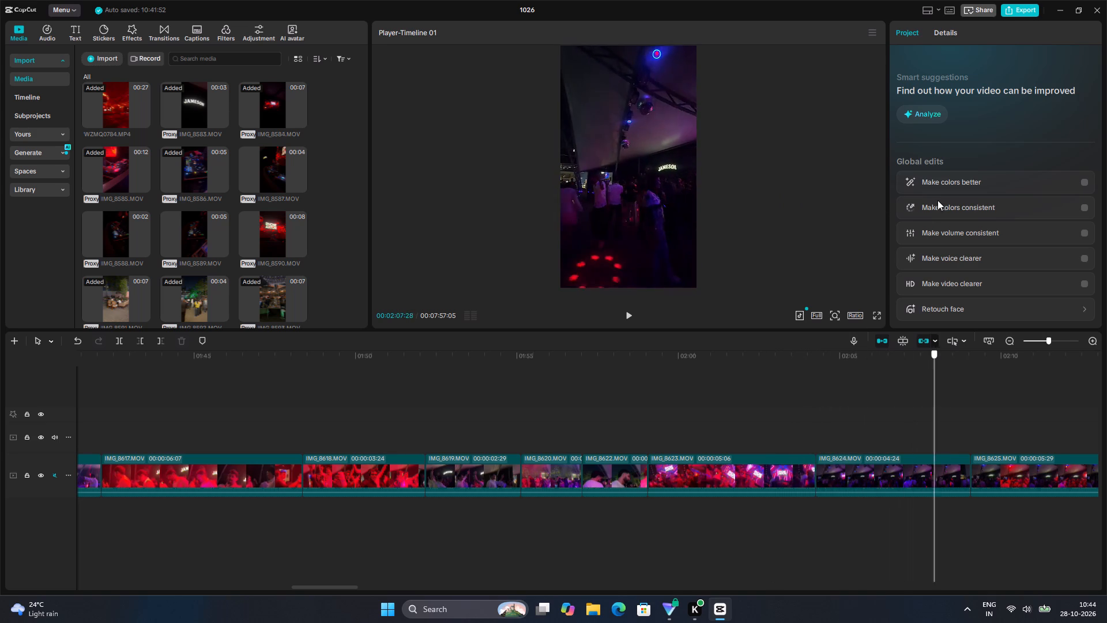
{"action": "left_click_drag", "start_coordinate": [937, 200], "coordinate": [1001, 193]}
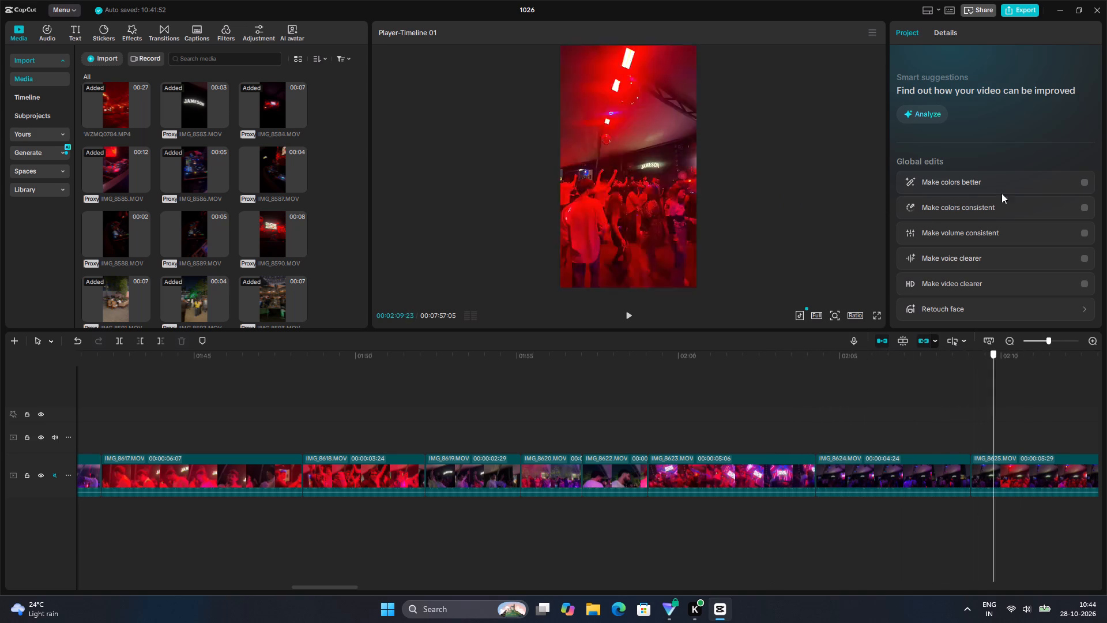
{"action": "left_click_drag", "start_coordinate": [1001, 193], "coordinate": [1001, 198]}
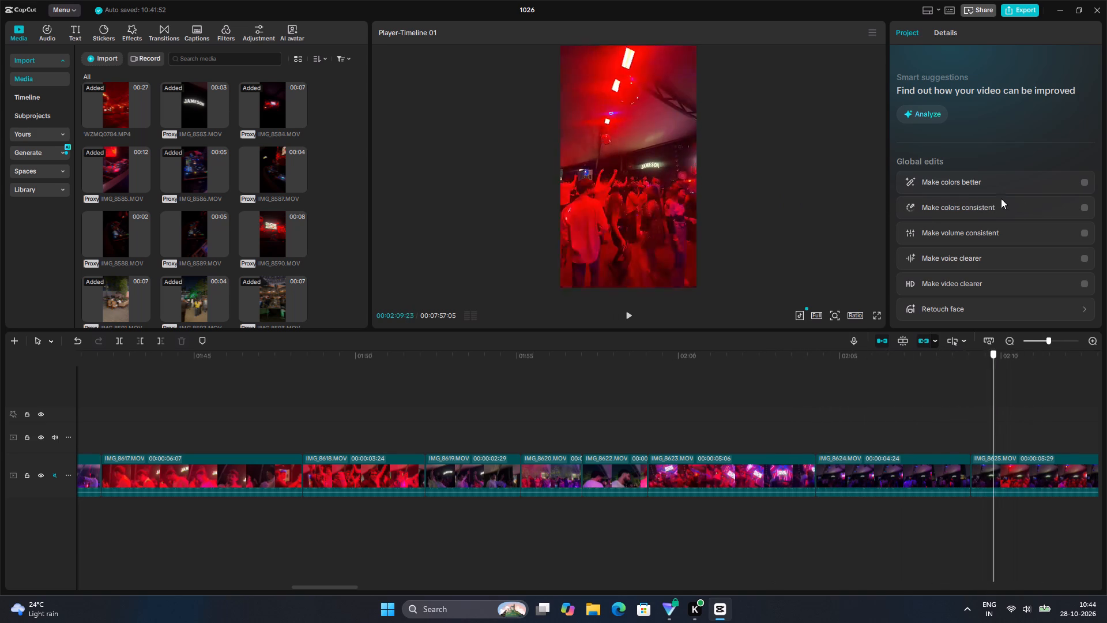
{"action": "left_click_drag", "start_coordinate": [1001, 198], "coordinate": [1106, 215]}
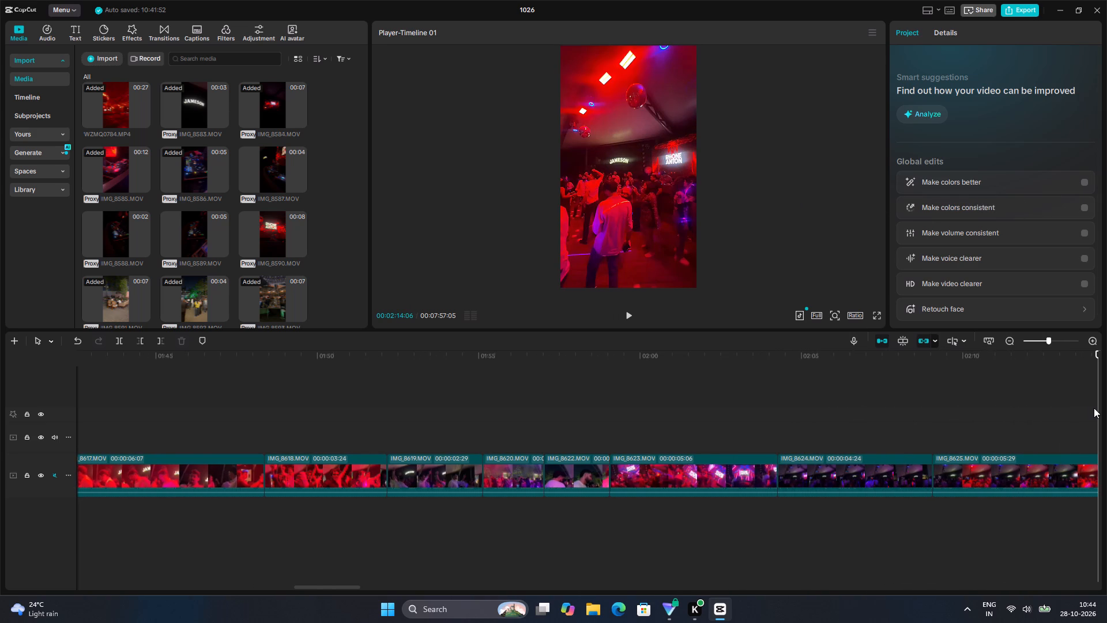
{"action": "left_click_drag", "start_coordinate": [1098, 408], "coordinate": [1106, 408]}
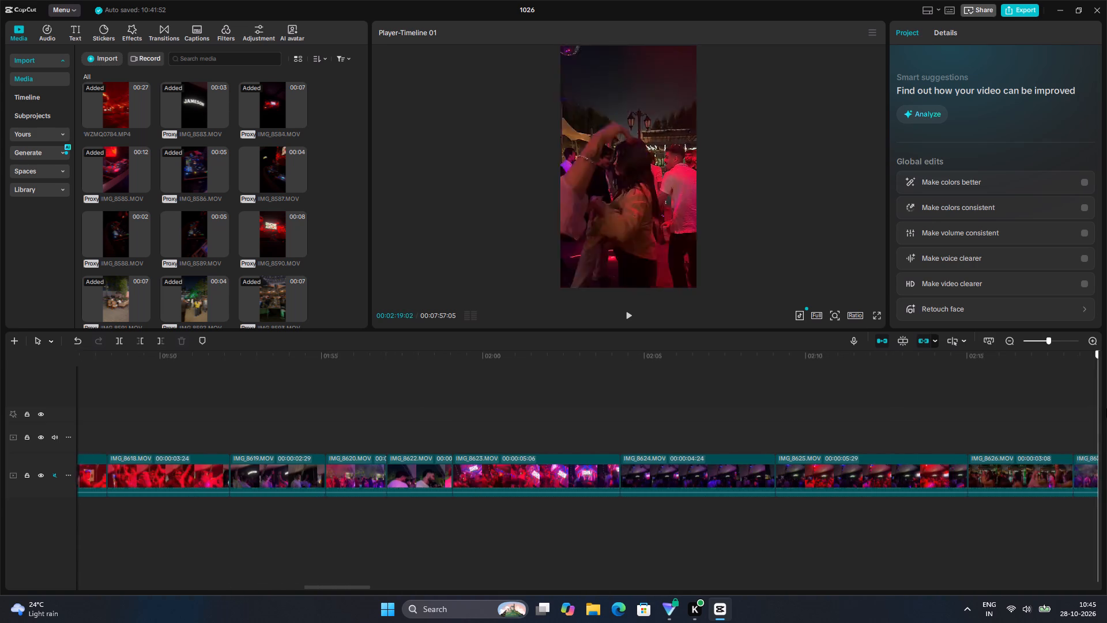
{"action": "left_click_drag", "start_coordinate": [1106, 408], "coordinate": [477, 391]}
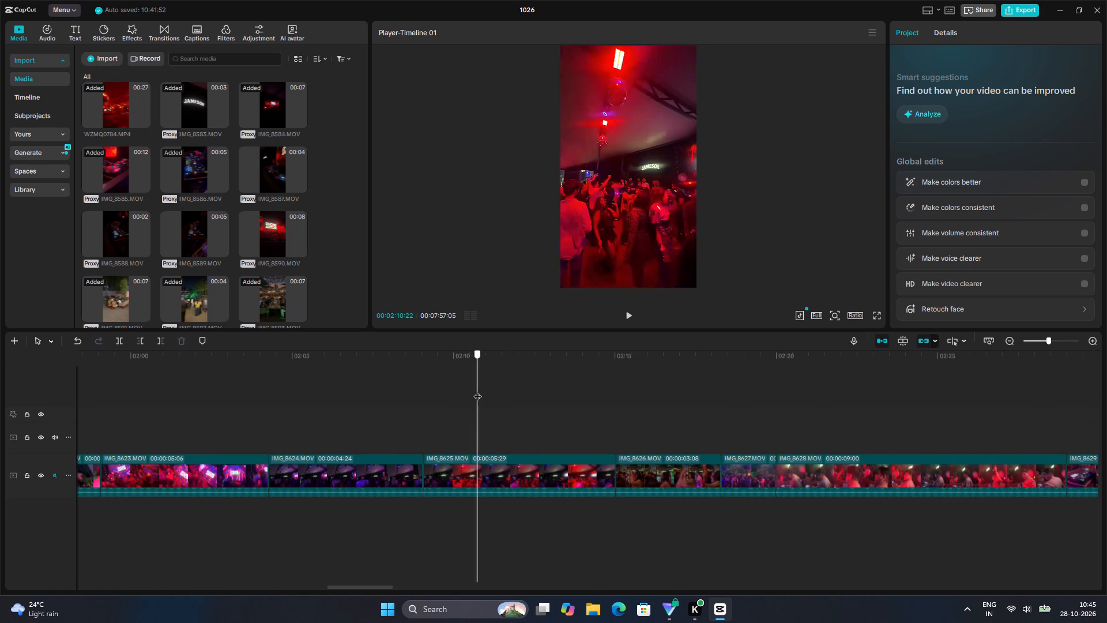
{"action": "left_click_drag", "start_coordinate": [477, 391], "coordinate": [546, 379]}
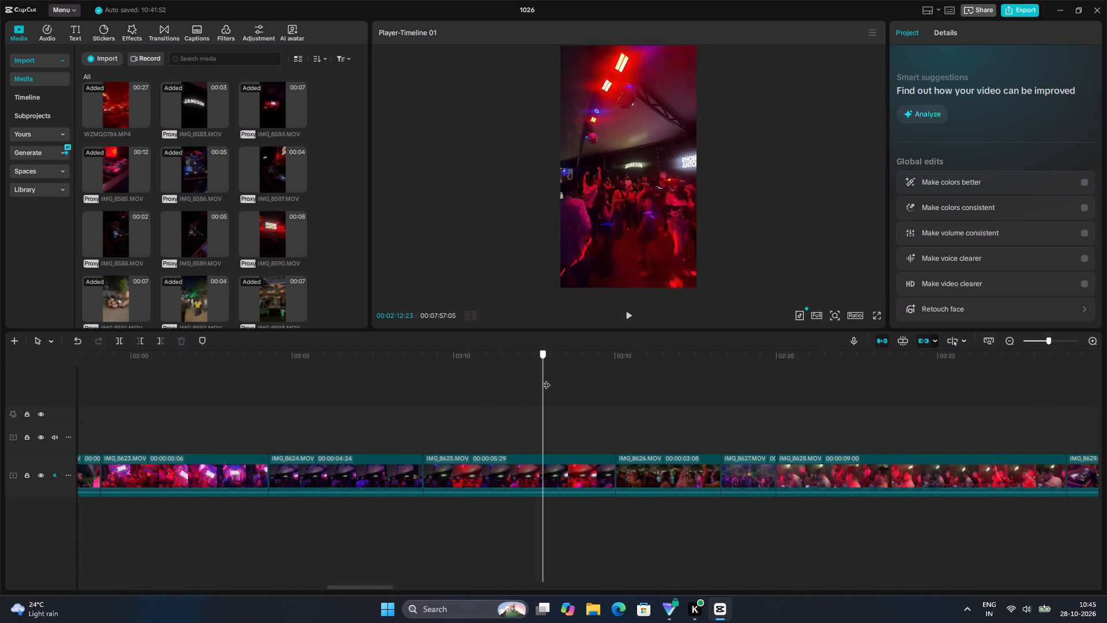
{"action": "left_click_drag", "start_coordinate": [546, 379], "coordinate": [712, 354]}
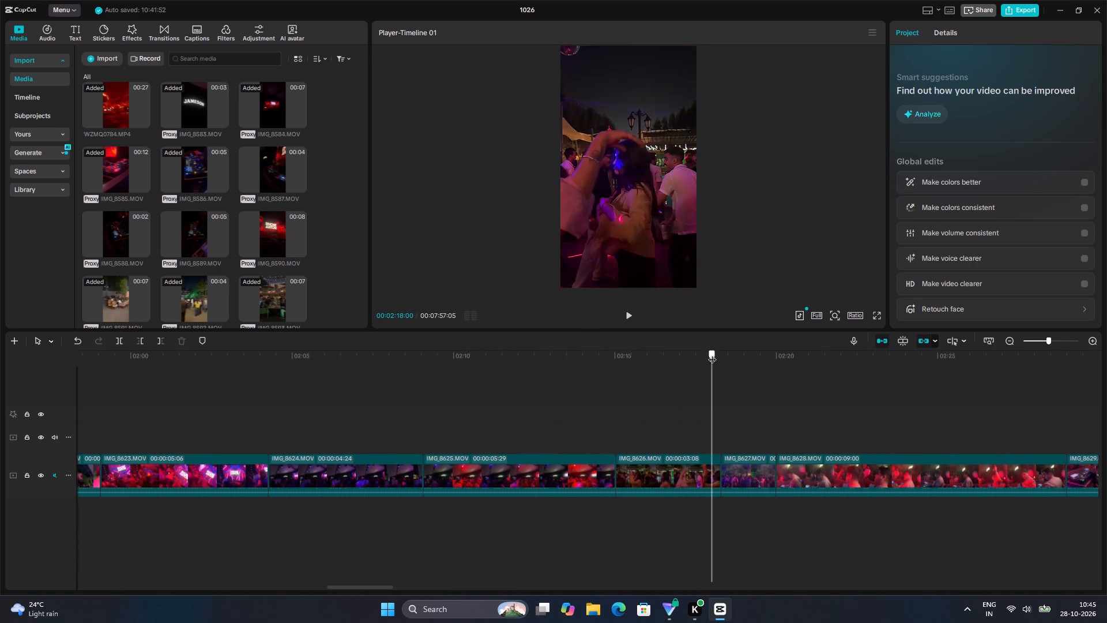
{"action": "left_click_drag", "start_coordinate": [712, 354], "coordinate": [720, 357]}
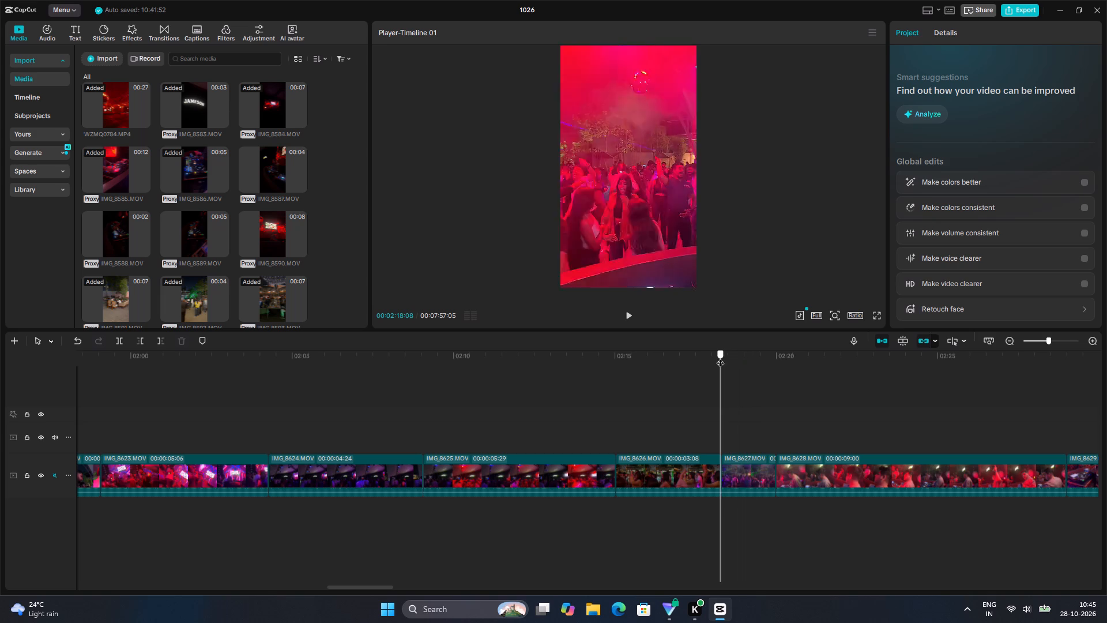
{"action": "left_click_drag", "start_coordinate": [720, 357], "coordinate": [752, 358]}
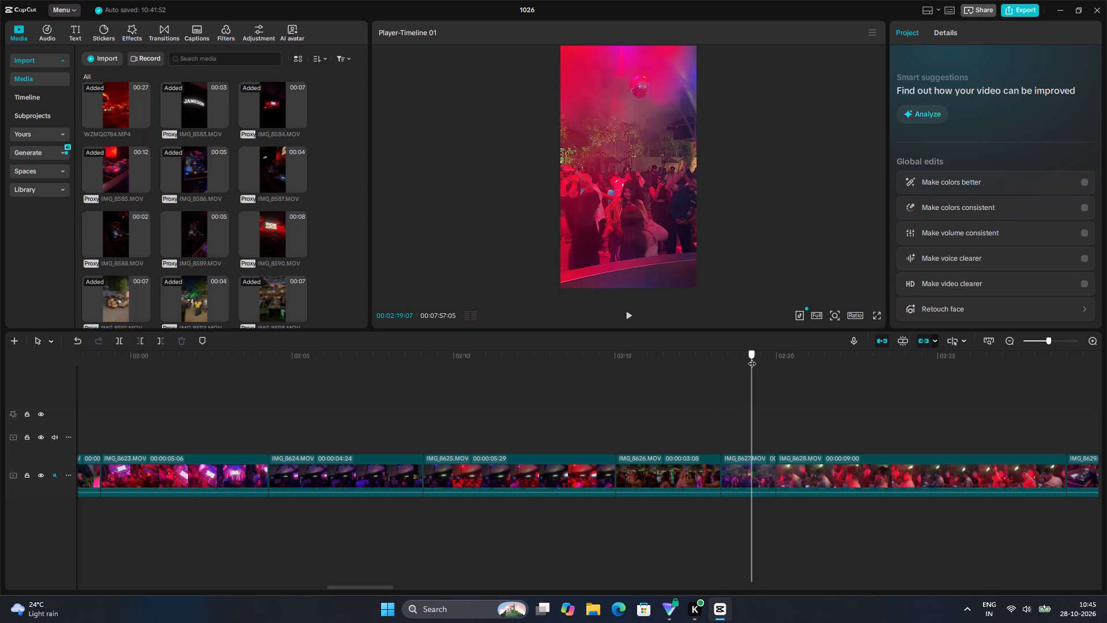
{"action": "left_click_drag", "start_coordinate": [752, 358], "coordinate": [722, 368]}
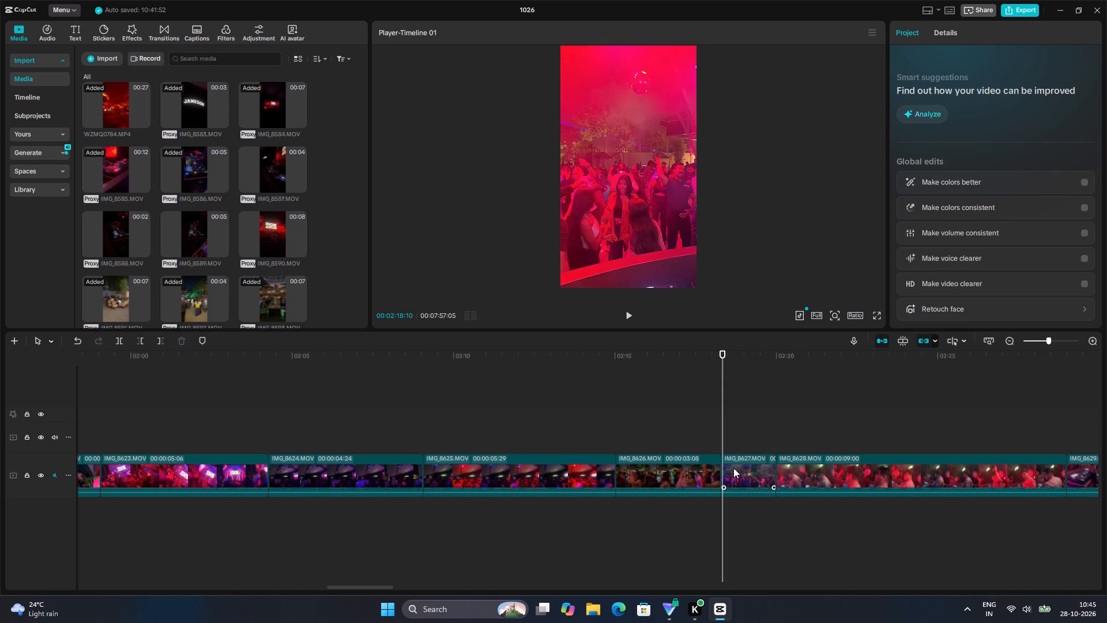
Move the IMG_8627.MOV clip forward on the main track, inserting it directly before IMG_8591.MOV after the edited opening clips.
{"action": "left_click_drag", "start_coordinate": [733, 474], "coordinate": [0, 515]}
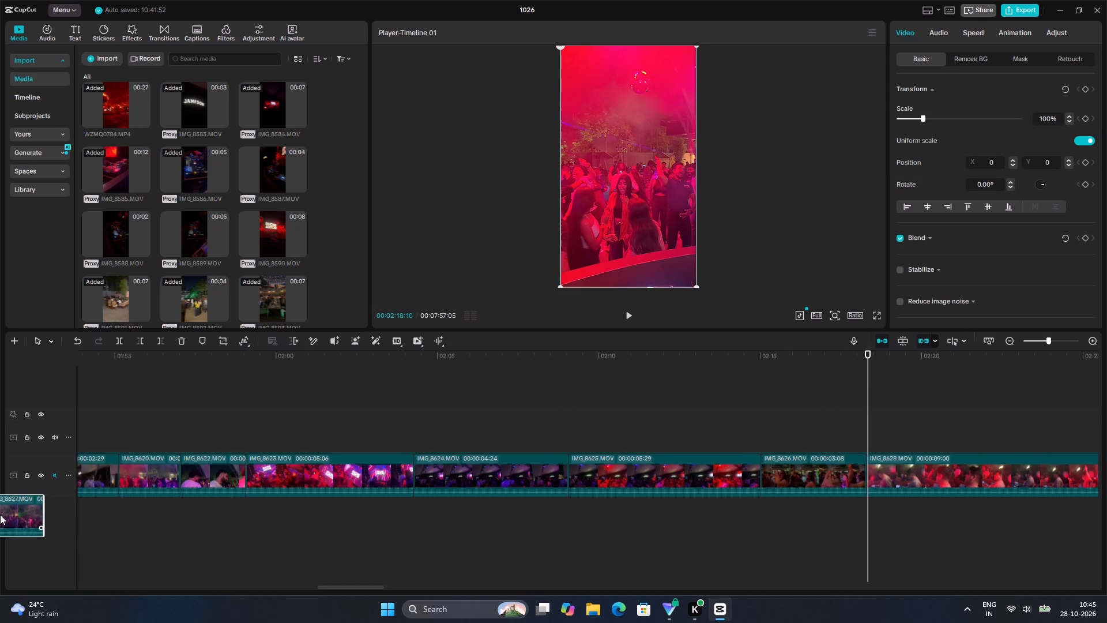
{"action": "left_click_drag", "start_coordinate": [0, 515], "coordinate": [30, 460]}
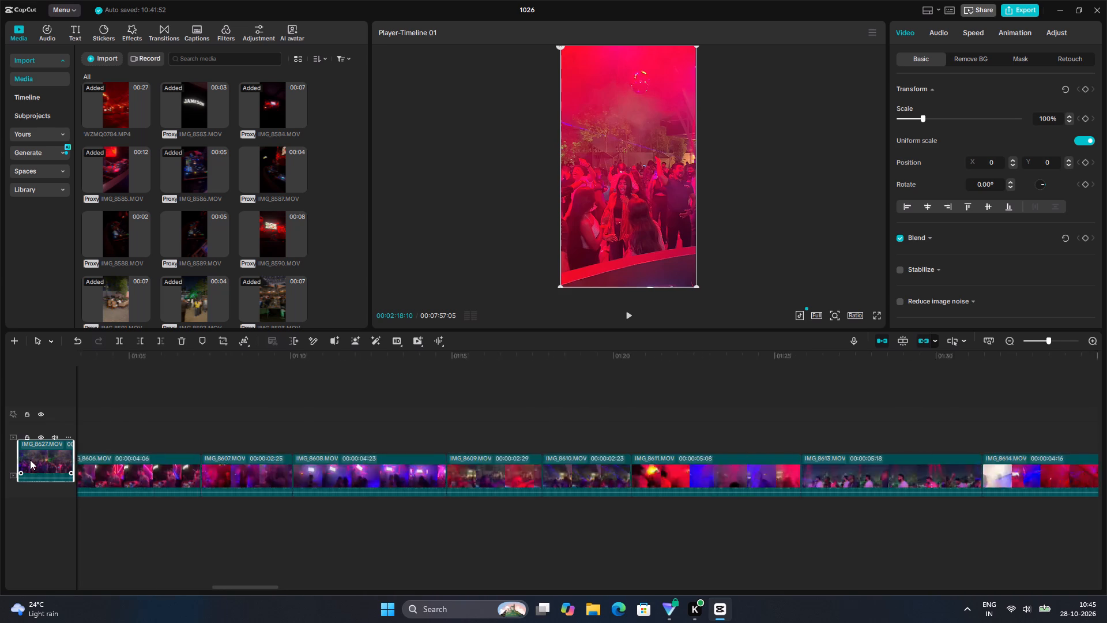
{"action": "left_click_drag", "start_coordinate": [30, 460], "coordinate": [228, 431]}
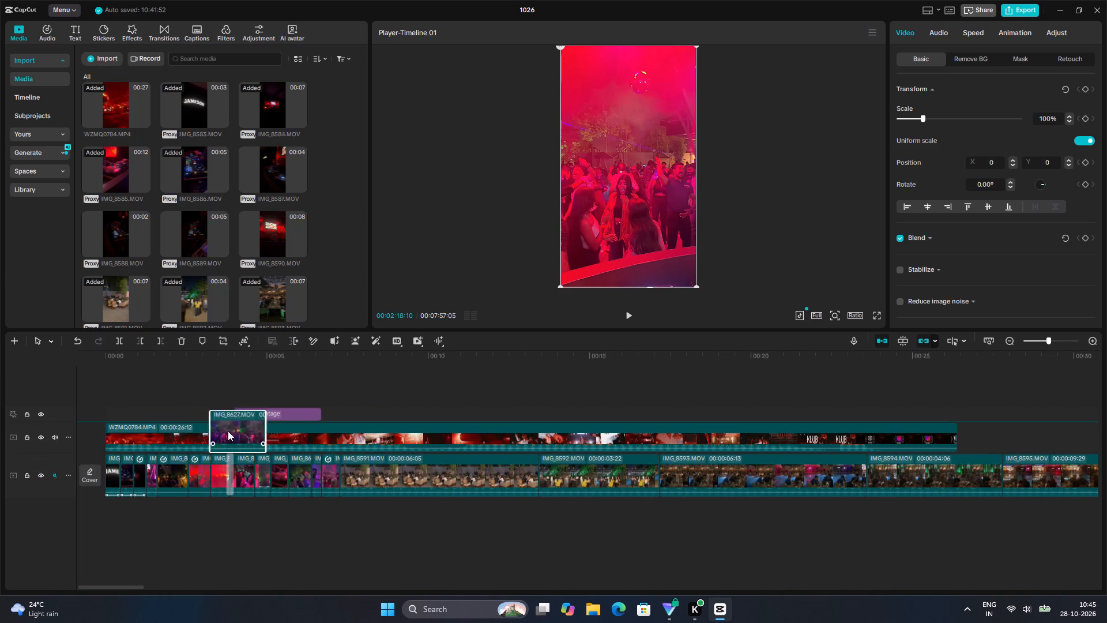
{"action": "left_click_drag", "start_coordinate": [228, 431], "coordinate": [355, 491]}
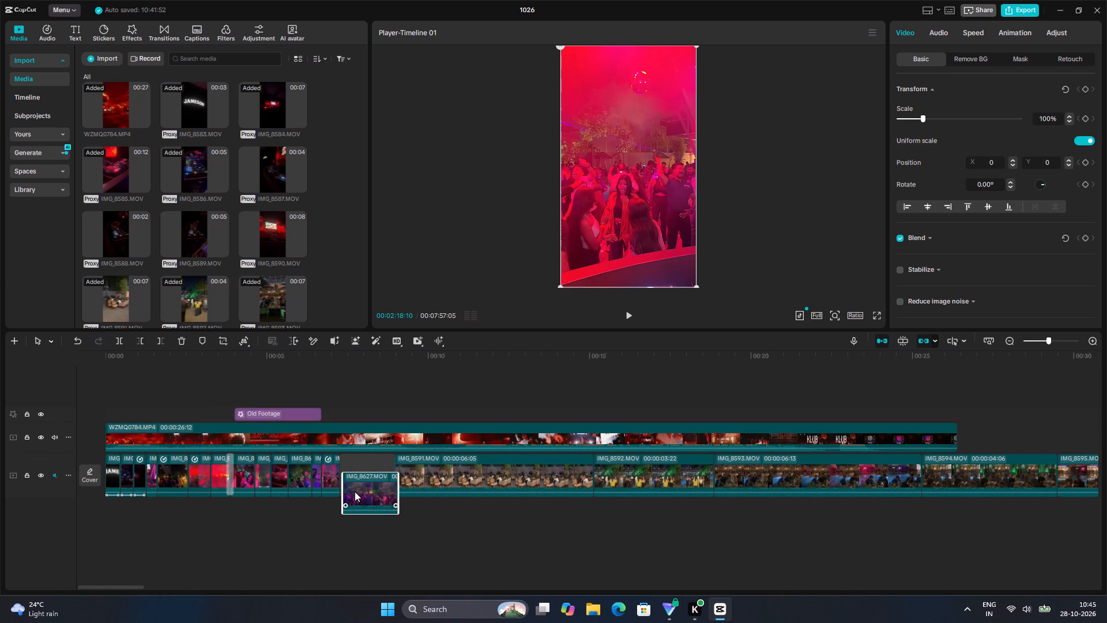
{"action": "left_click_drag", "start_coordinate": [355, 491], "coordinate": [354, 482]}
{"action": "left_click", "coordinate": [202, 374]}
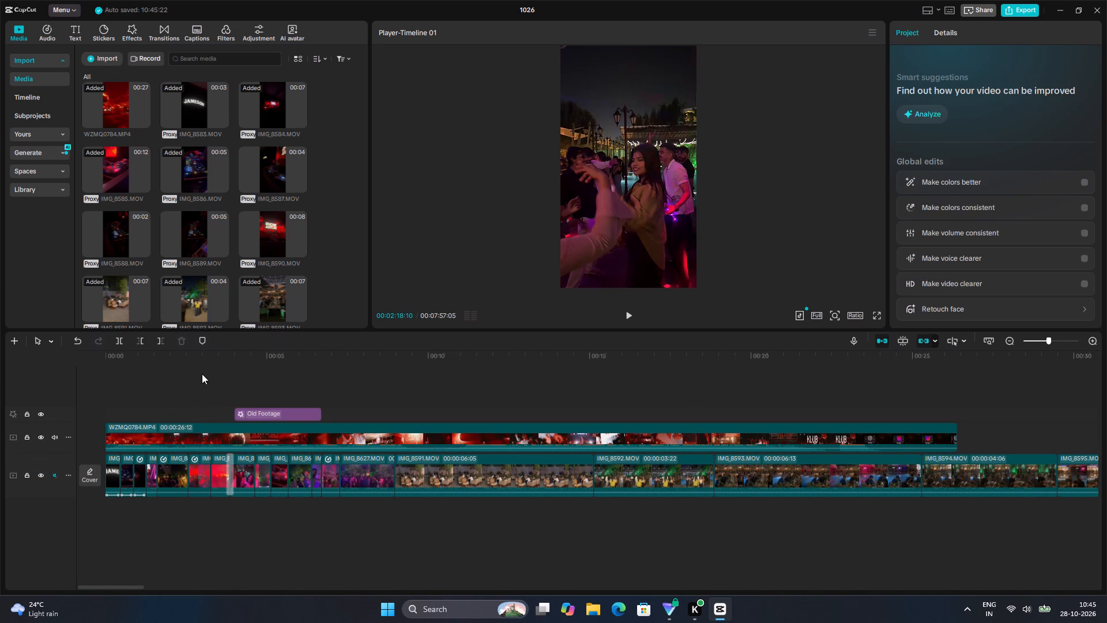
Play from the beginning into the IMG_8627 clip and replay its opening to compare the cut timing with the reference overlay.
{"action": "left_click_drag", "start_coordinate": [202, 377], "coordinate": [65, 343]}
{"action": "key", "text": "space"}
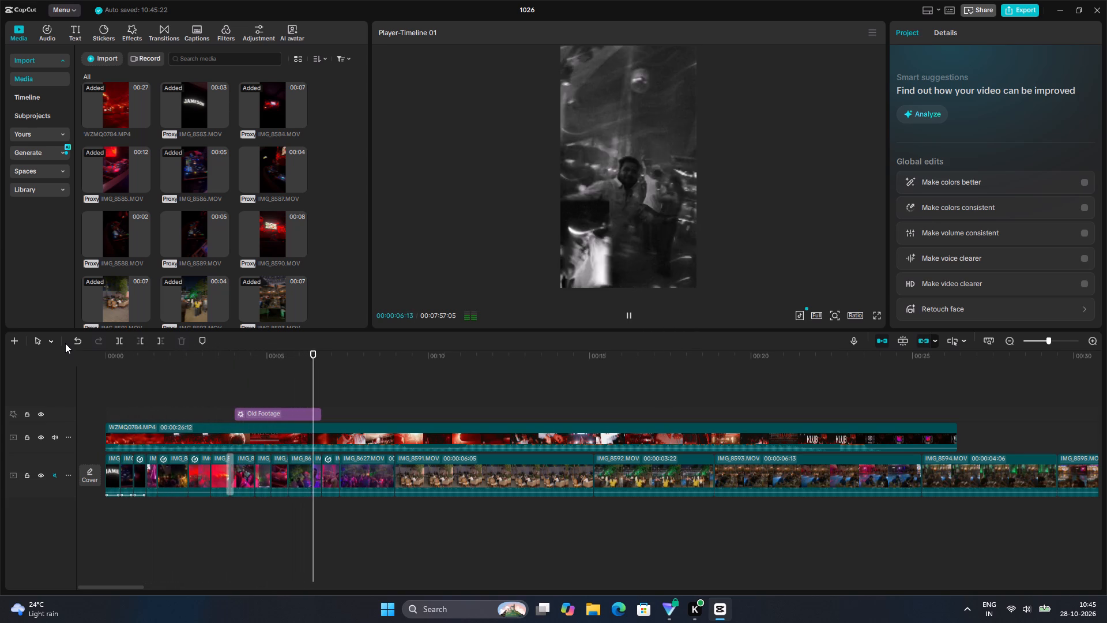
{"action": "key", "text": "space"}
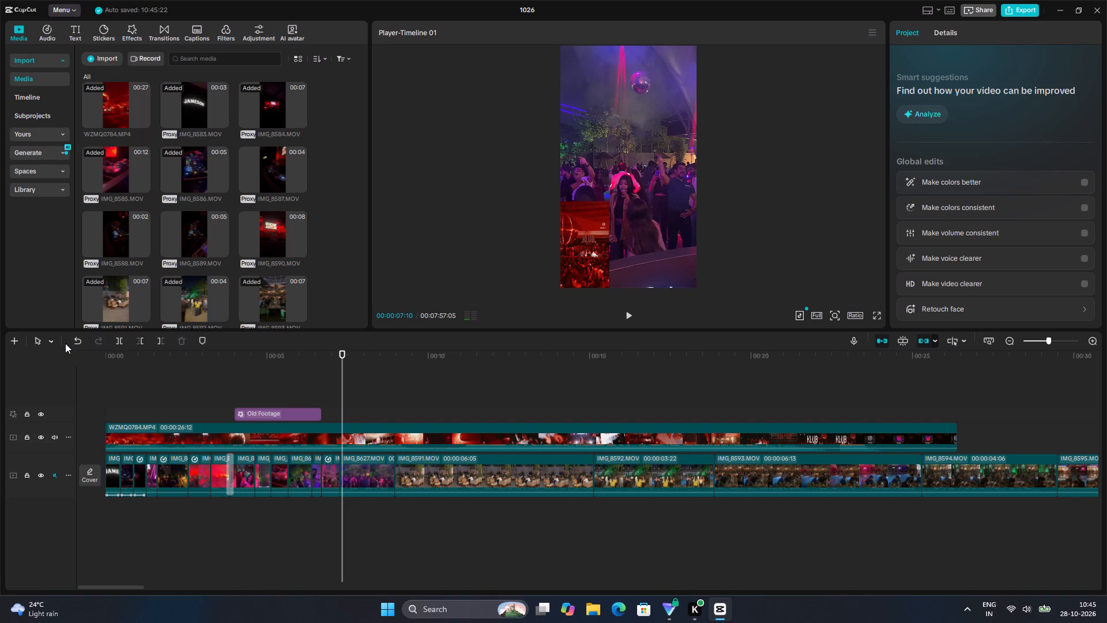
{"action": "key", "text": "space"}
{"action": "key", "text": "space"}
{"action": "key", "text": "space"}
{"action": "key", "text": "space"}
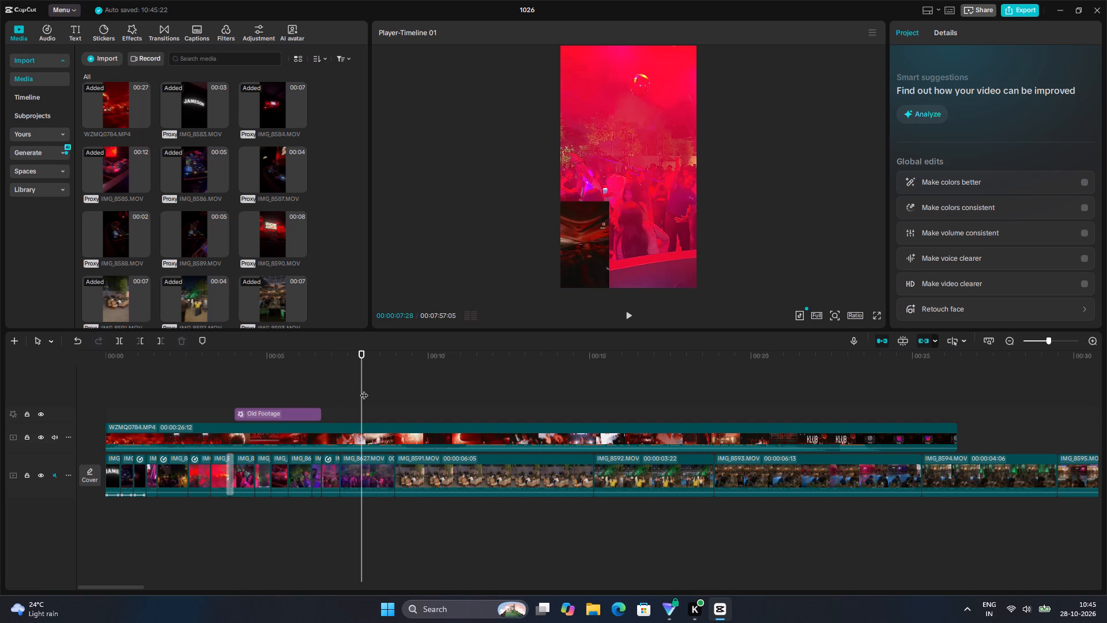
{"action": "left_click_drag", "start_coordinate": [364, 389], "coordinate": [333, 386]}
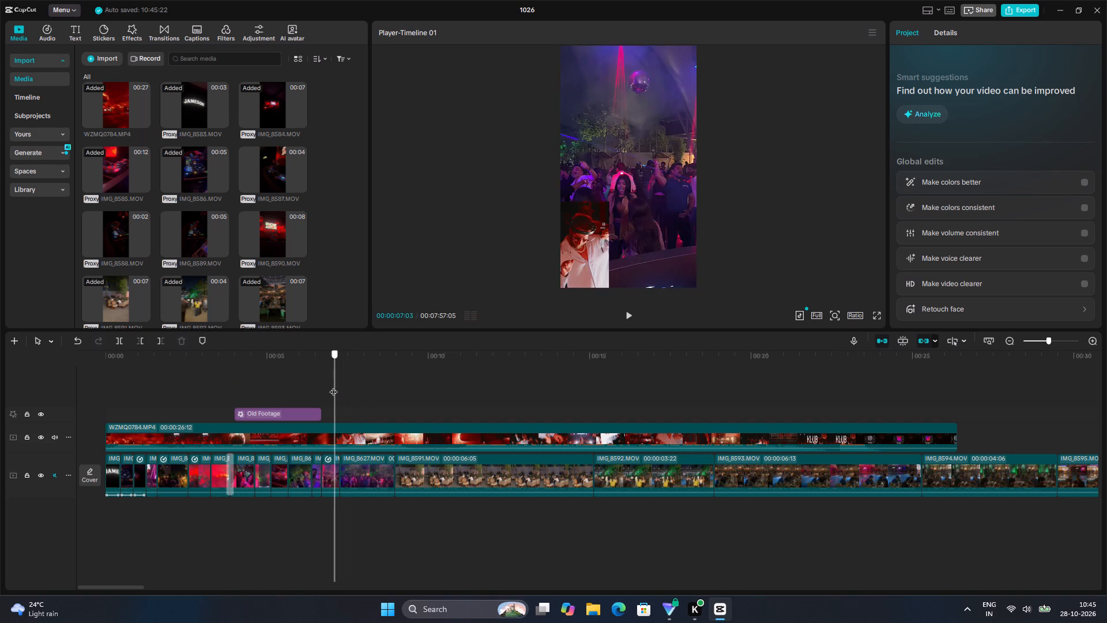
{"action": "left_click_drag", "start_coordinate": [333, 386], "coordinate": [340, 385]}
{"action": "key", "text": "space"}
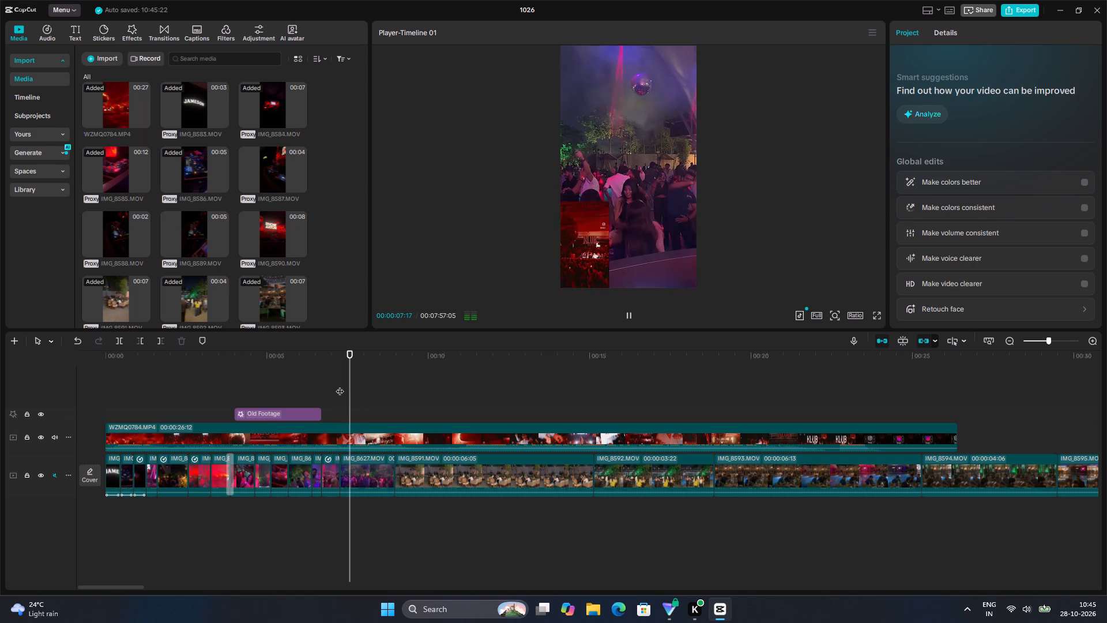
{"action": "key", "text": "space"}
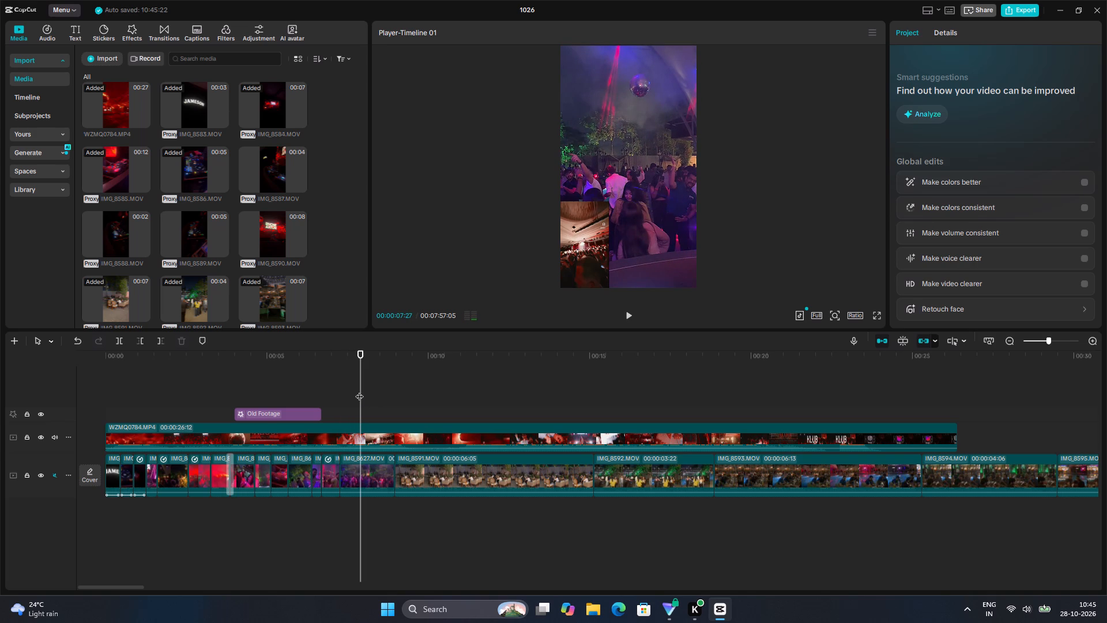
Trim the IMG_8627.MOV clip, removing its opening up to 00:00:07:17 and everything after 00:00:07:15 once it has shifted.
{"action": "left_click_drag", "start_coordinate": [359, 391], "coordinate": [350, 392]}
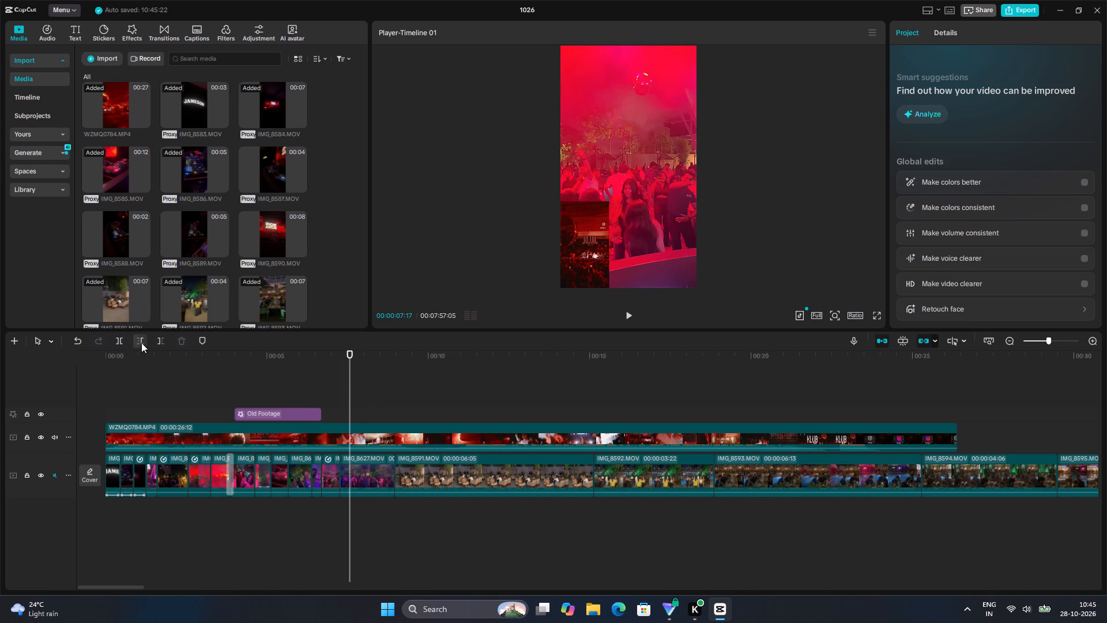
{"action": "left_click", "coordinate": [141, 343]}
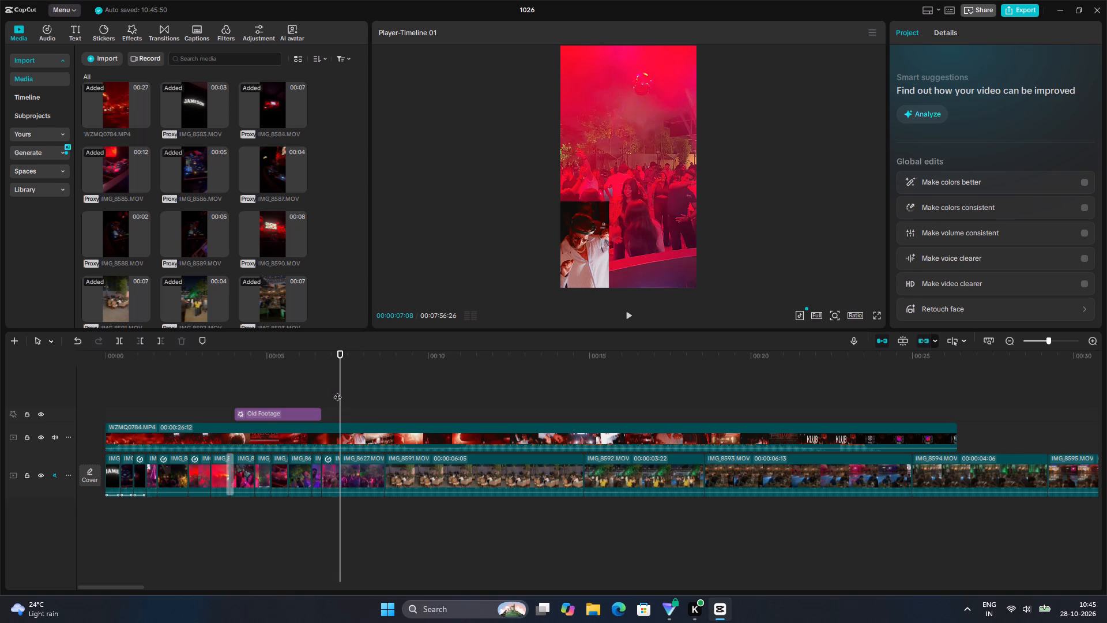
{"action": "left_click_drag", "start_coordinate": [337, 391], "coordinate": [347, 395]}
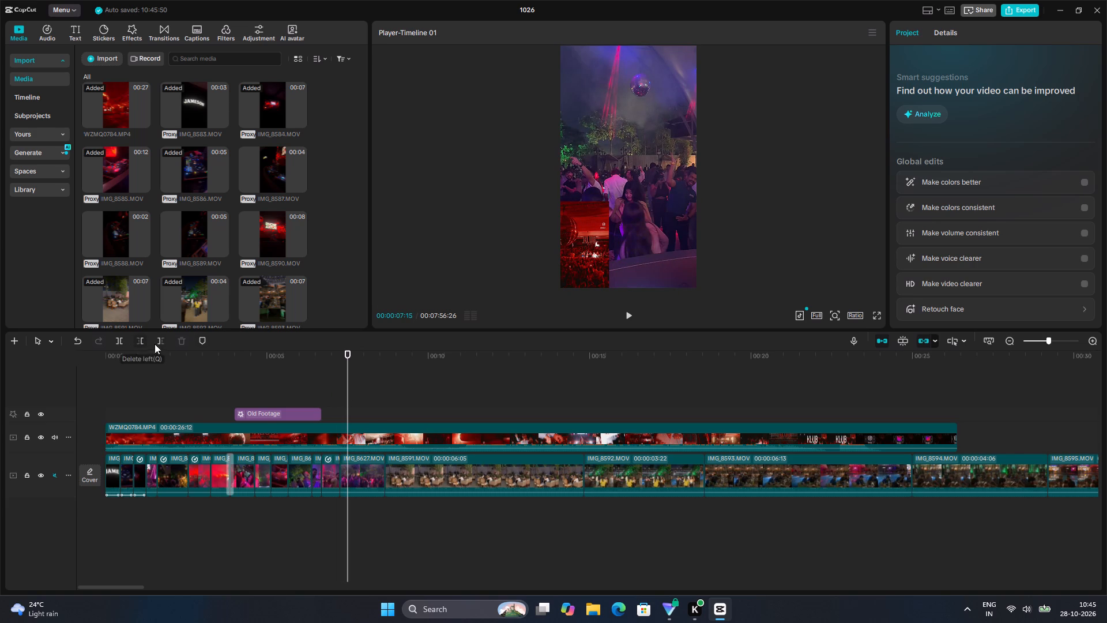
{"action": "left_click", "coordinate": [161, 346]}
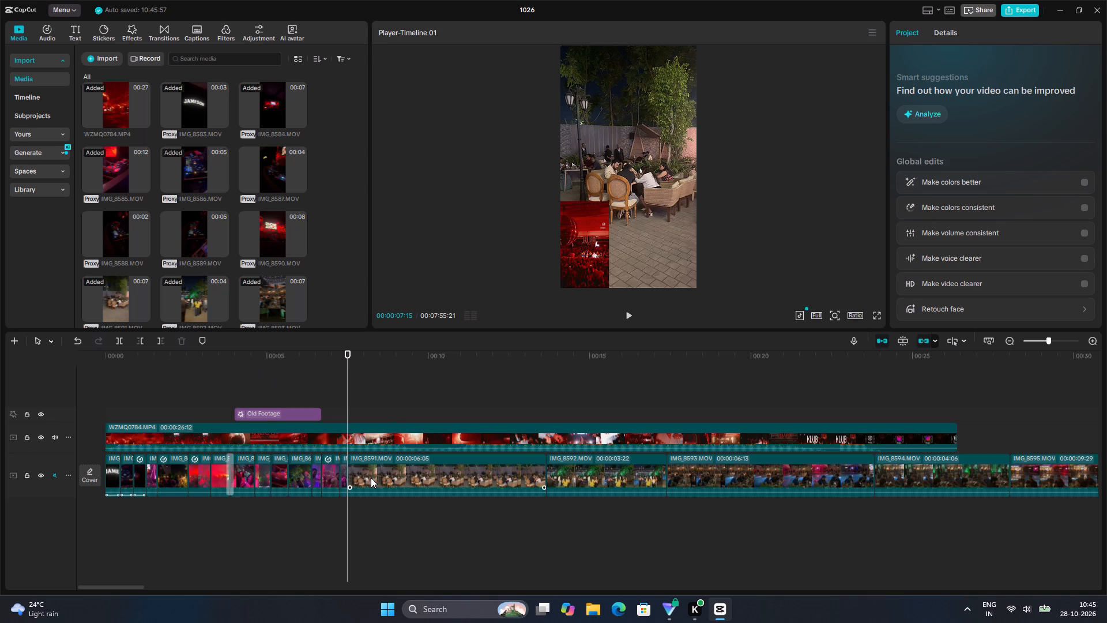
Extend the end of the shortened IMG_8627.MOV clip by about five frames.
{"action": "scroll", "coordinate": [371, 478], "scroll_direction": "up", "scroll_amount": 10, "text": "ctrl"}
{"action": "left_click", "coordinate": [243, 483]}
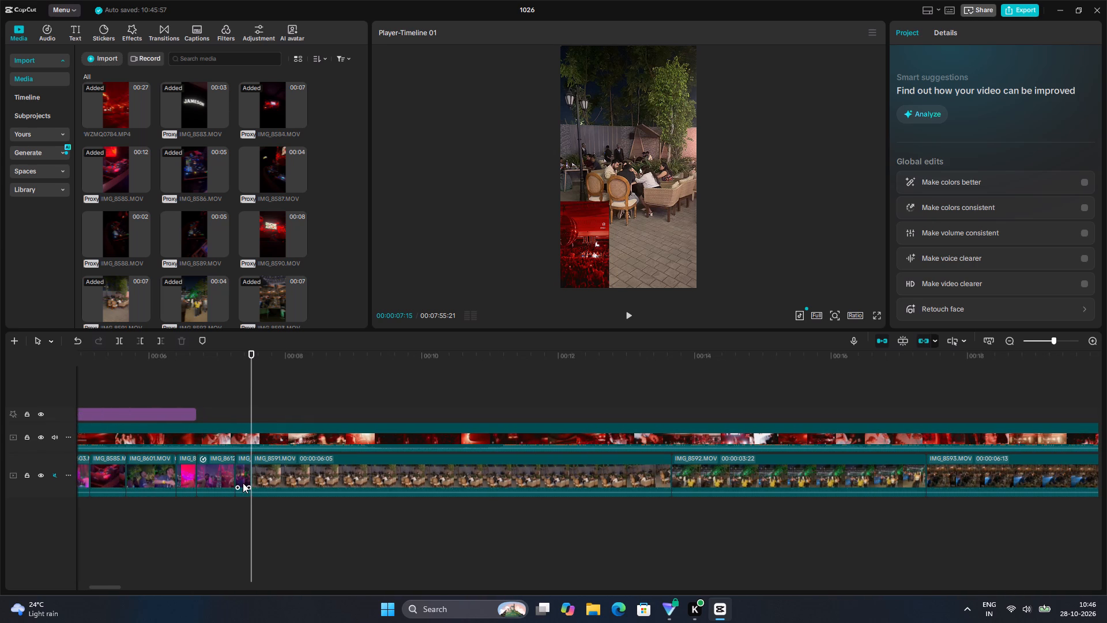
{"action": "left_click_drag", "start_coordinate": [250, 402], "coordinate": [238, 404]}
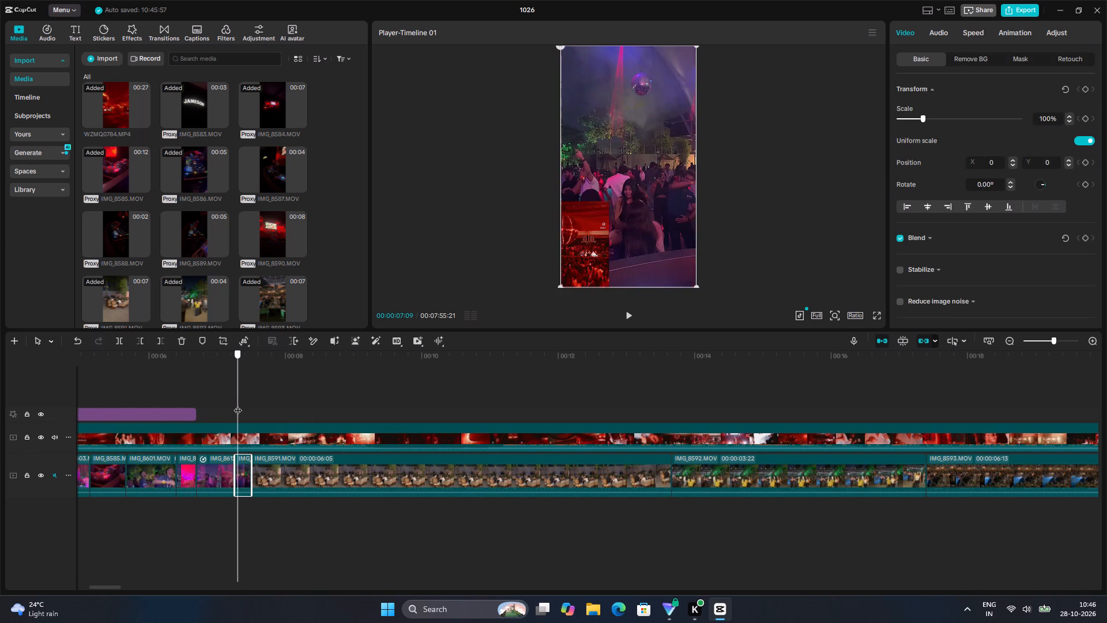
{"action": "left_click_drag", "start_coordinate": [238, 404], "coordinate": [235, 406]}
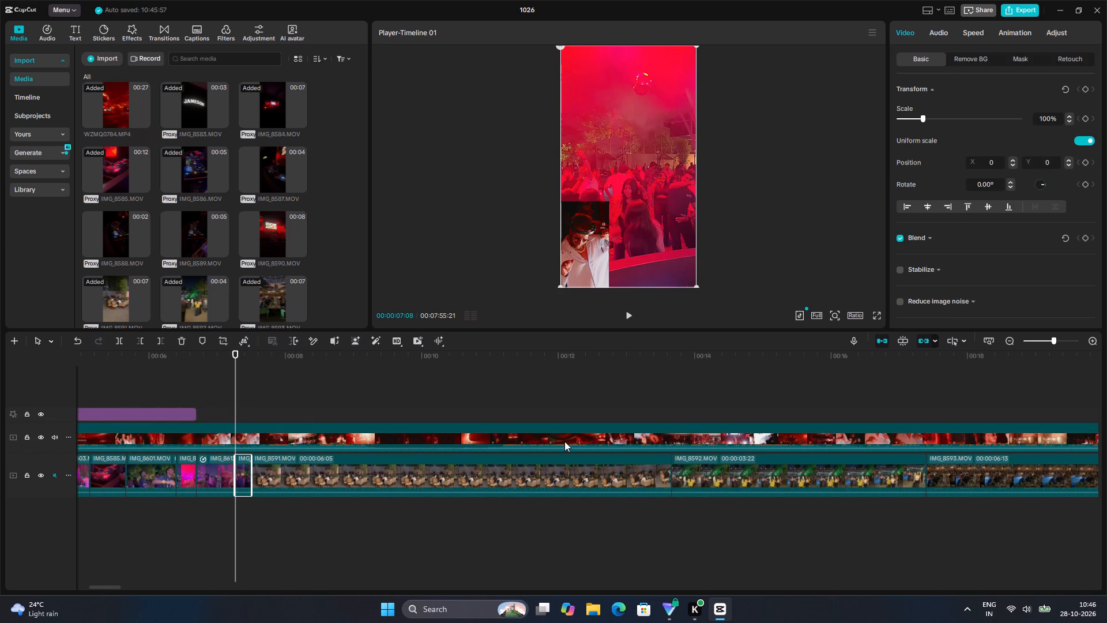
{"action": "left_click_drag", "start_coordinate": [253, 477], "coordinate": [262, 481]}
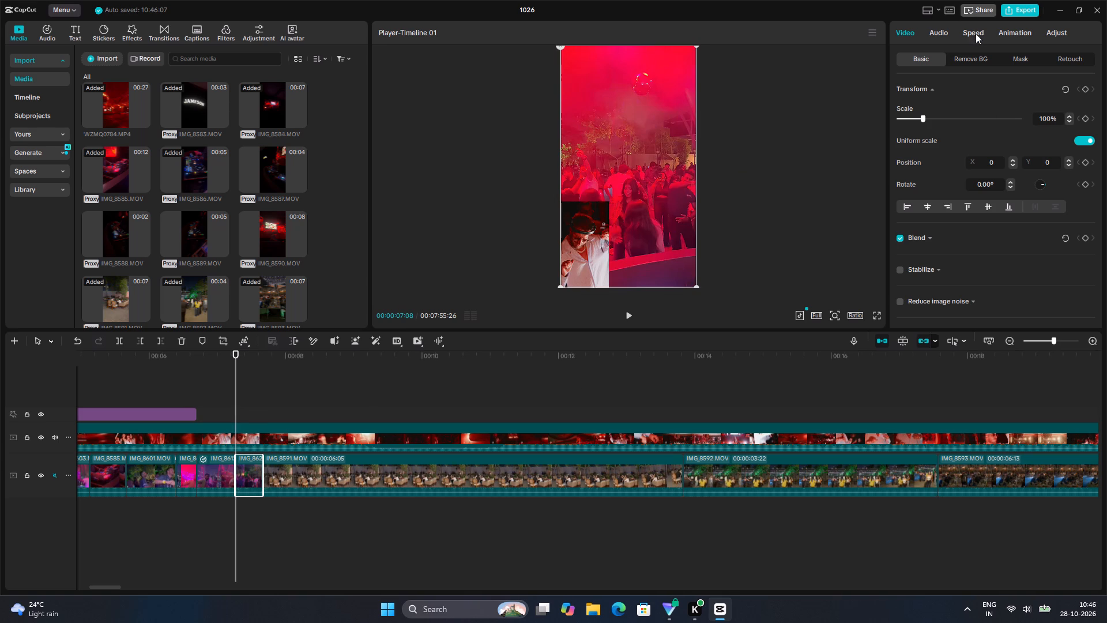
Apply a Custom speed curve to the IMG_8627 clip, lowering all three inner points below 1x with the middle one slowest.
{"action": "left_click", "coordinate": [976, 33]}
{"action": "triple_click", "coordinate": [950, 108]}
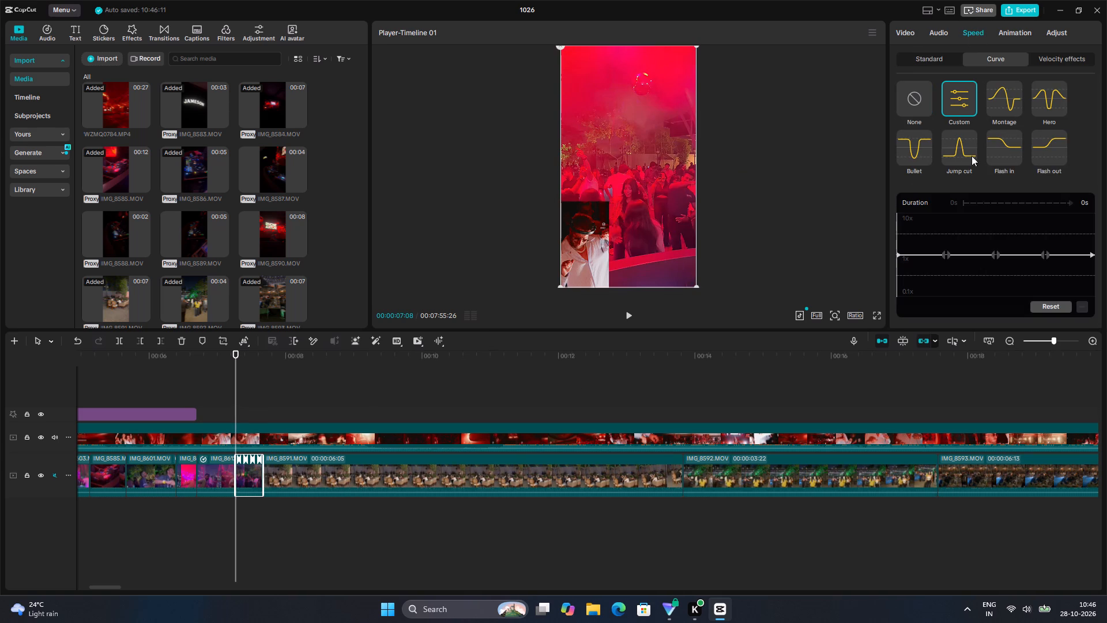
{"action": "left_click_drag", "start_coordinate": [995, 256], "coordinate": [998, 287]}
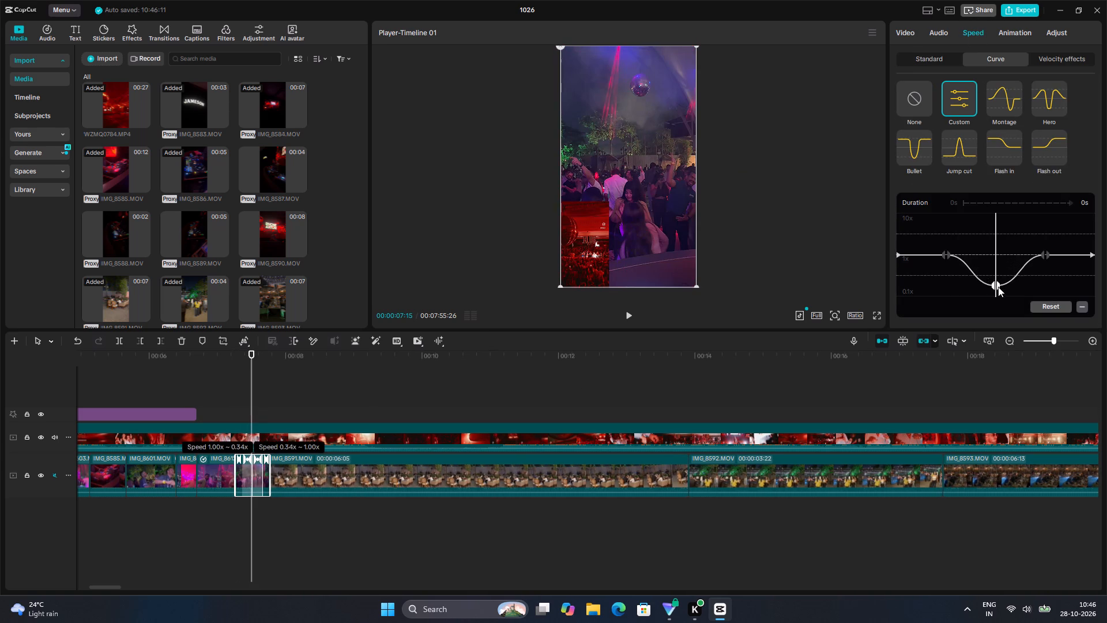
{"action": "left_click_drag", "start_coordinate": [998, 287], "coordinate": [1000, 291]}
{"action": "left_click_drag", "start_coordinate": [945, 253], "coordinate": [941, 273]}
{"action": "left_click_drag", "start_coordinate": [943, 254], "coordinate": [949, 272]}
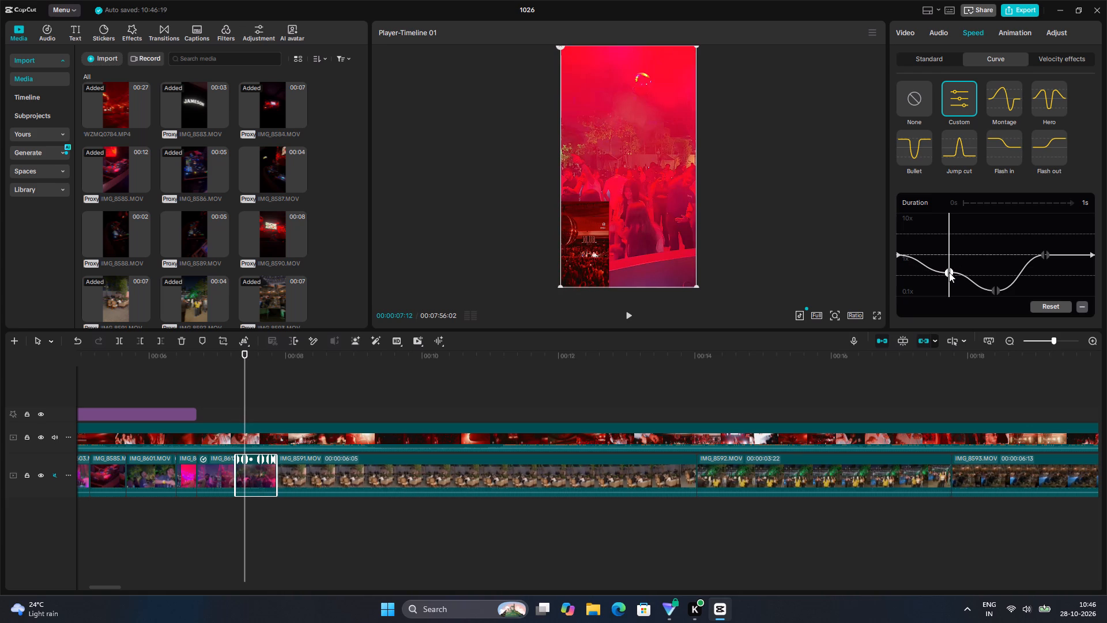
{"action": "left_click_drag", "start_coordinate": [949, 272], "coordinate": [947, 281]}
{"action": "left_click_drag", "start_coordinate": [947, 271], "coordinate": [947, 273]}
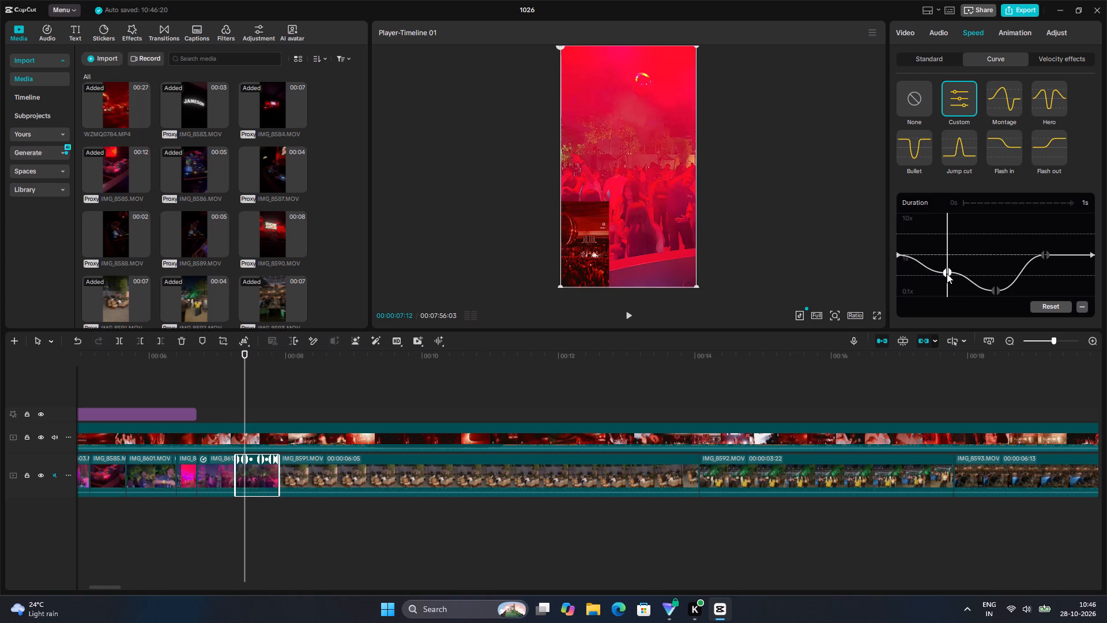
{"action": "left_click_drag", "start_coordinate": [947, 273], "coordinate": [945, 284]}
{"action": "left_click_drag", "start_coordinate": [947, 272], "coordinate": [946, 279]}
{"action": "left_click_drag", "start_coordinate": [944, 269], "coordinate": [944, 275]}
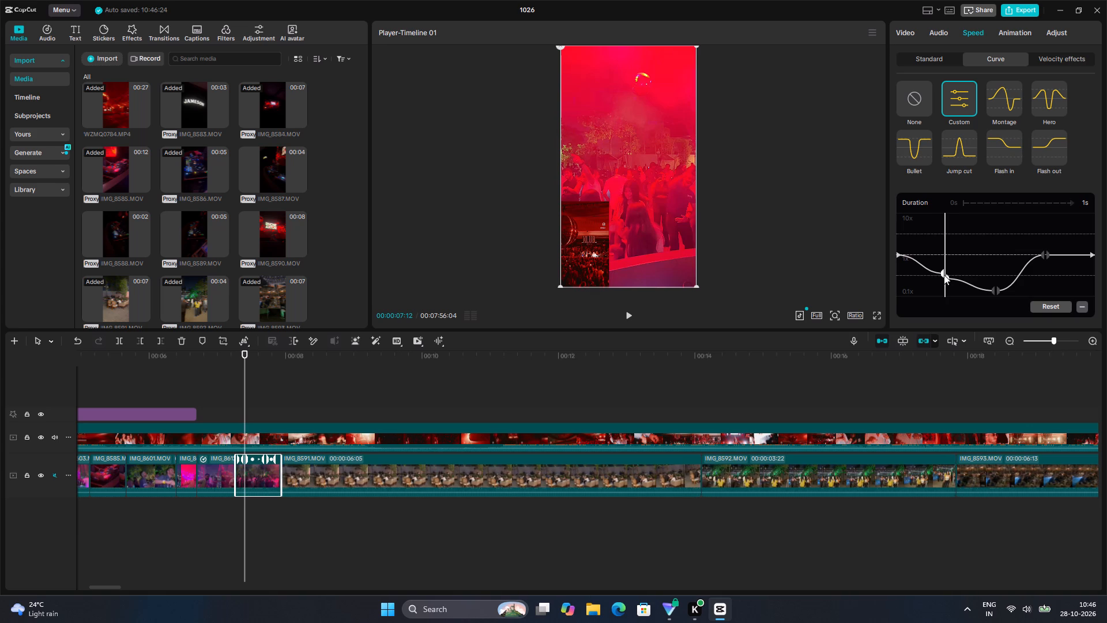
{"action": "left_click_drag", "start_coordinate": [944, 275], "coordinate": [943, 277]}
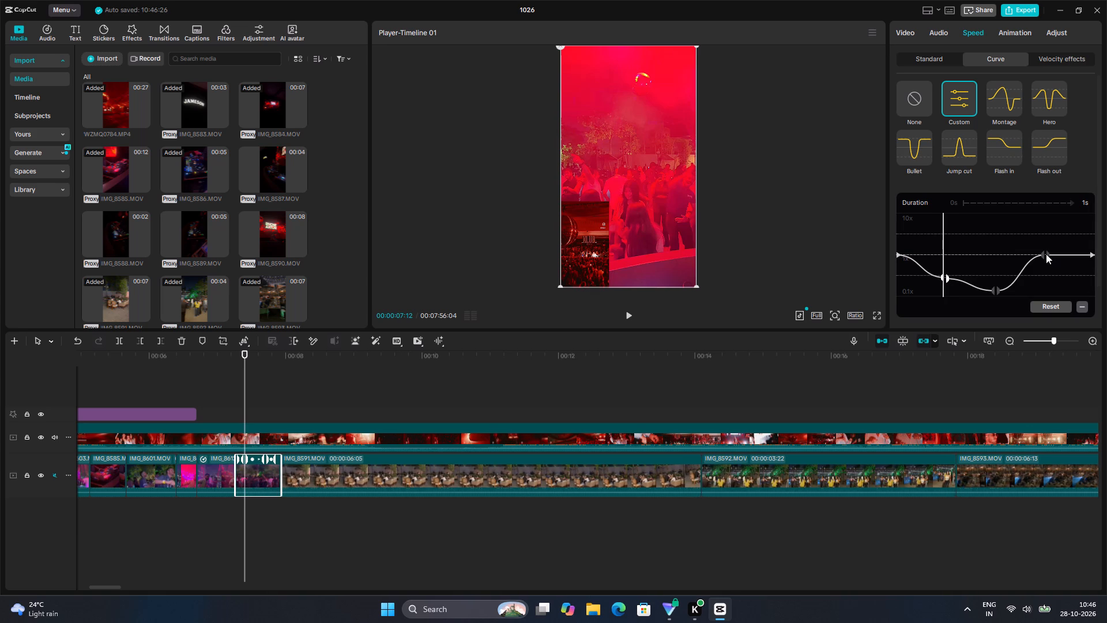
{"action": "left_click_drag", "start_coordinate": [1046, 254], "coordinate": [1045, 276]}
Enable Smooth slow-mo on the IMG_8627 clip using the Optical flow method.
{"action": "scroll", "coordinate": [997, 262], "scroll_direction": "down", "scroll_amount": 4}
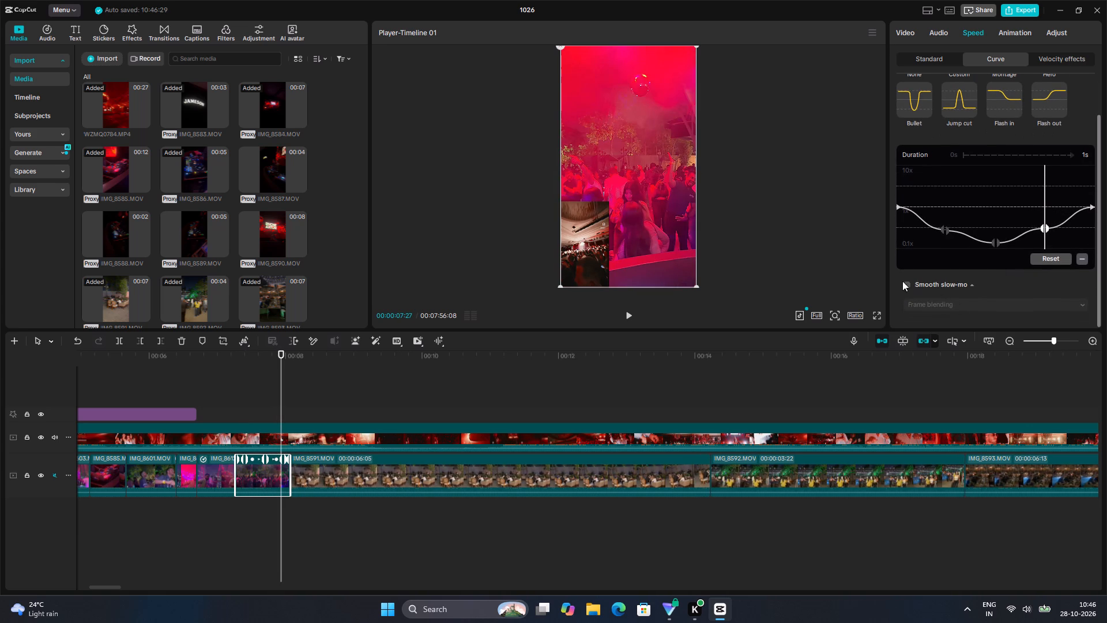
{"action": "left_click", "coordinate": [907, 286]}
{"action": "left_click", "coordinate": [916, 303]}
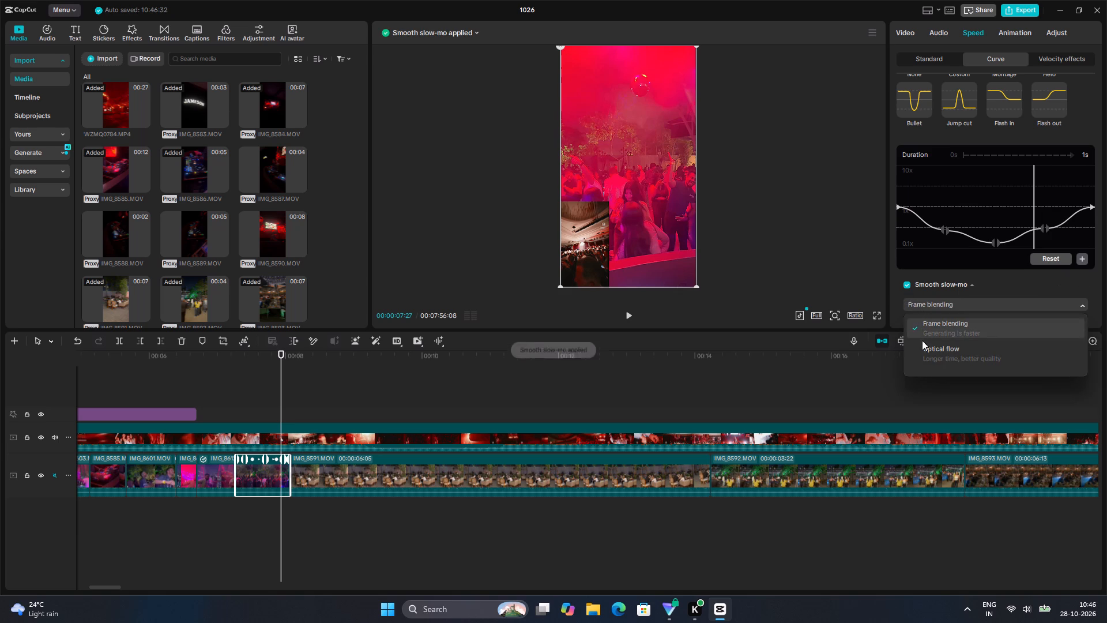
{"action": "left_click", "coordinate": [925, 360]}
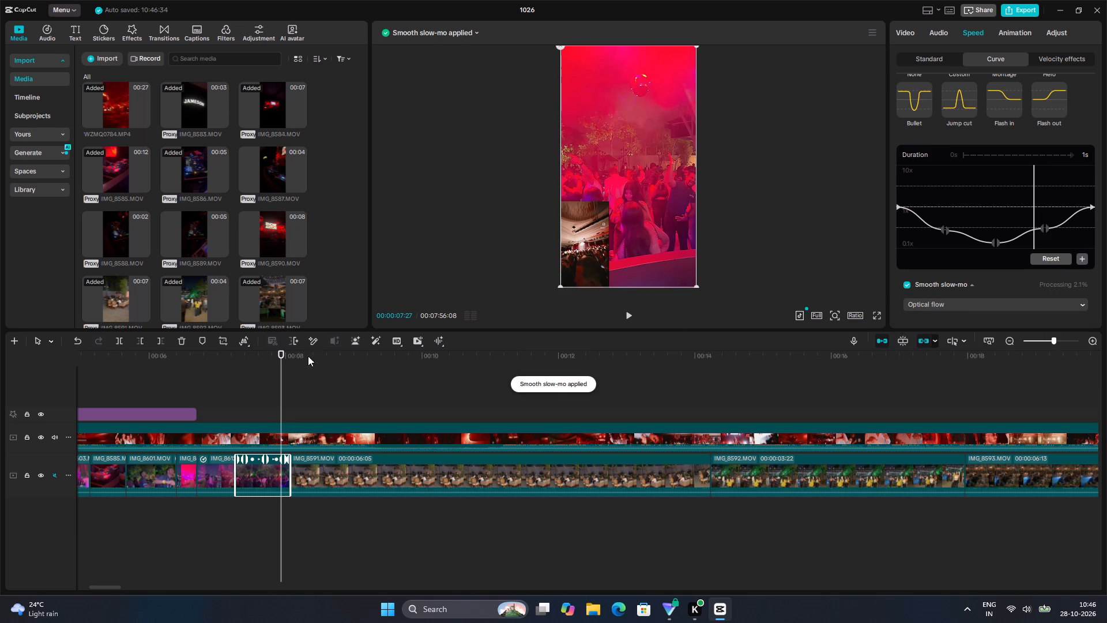
Find the reference overlay's next cut within the slowed IMG_8627 clip and trim off the clip's end after 00:00:07:26.
{"action": "left_click_drag", "start_coordinate": [282, 383], "coordinate": [237, 385]}
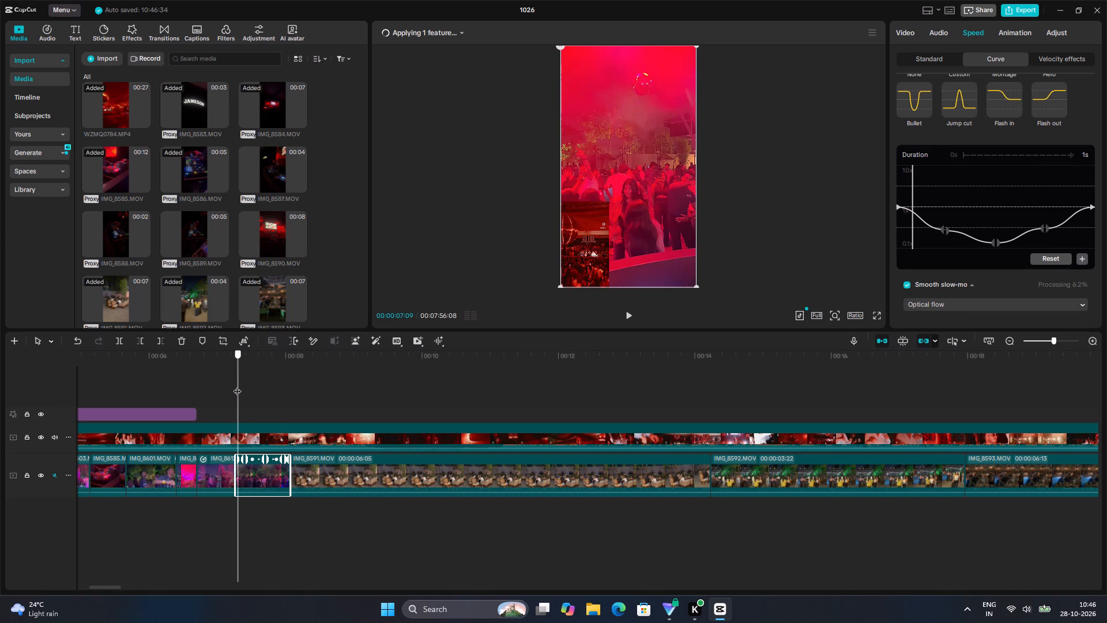
{"action": "left_click_drag", "start_coordinate": [237, 385], "coordinate": [249, 388]}
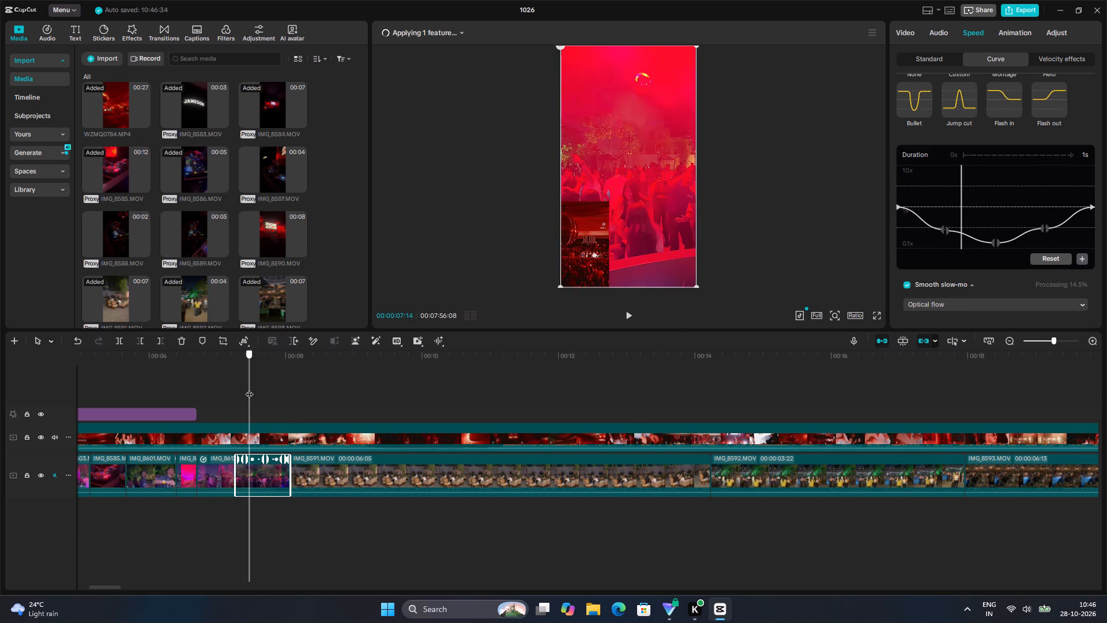
{"action": "left_click_drag", "start_coordinate": [249, 388], "coordinate": [267, 396]}
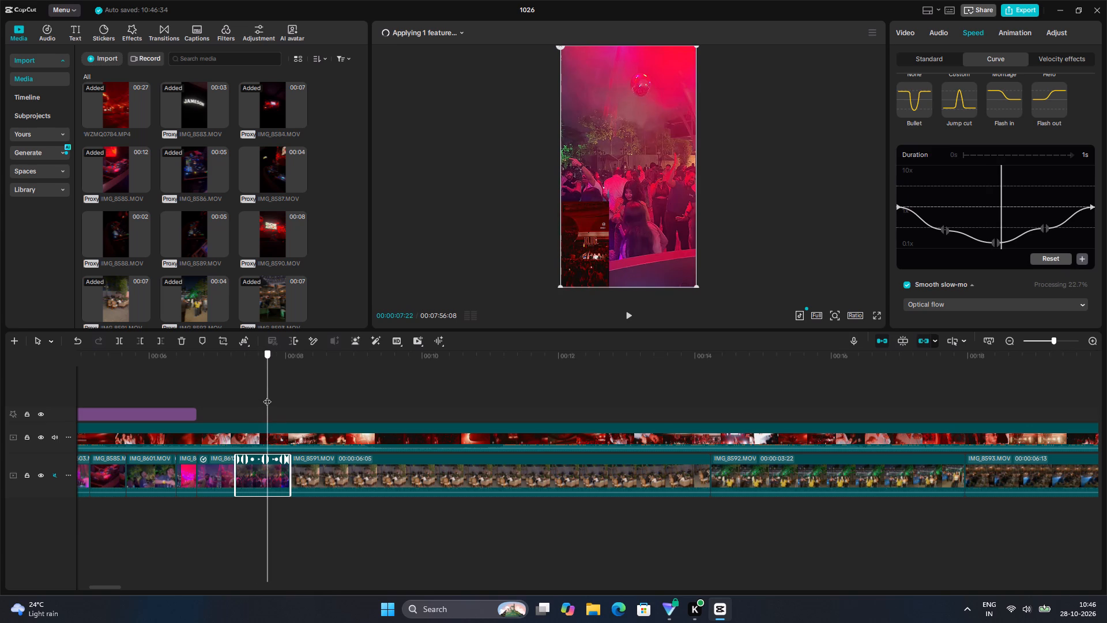
{"action": "left_click_drag", "start_coordinate": [267, 396], "coordinate": [274, 397]}
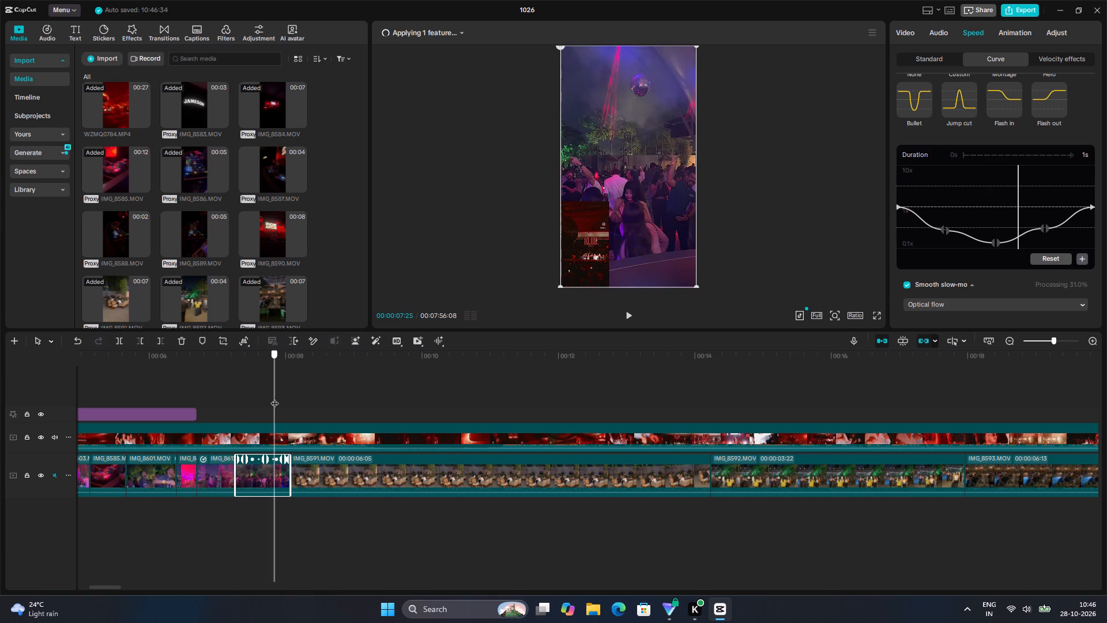
{"action": "left_click_drag", "start_coordinate": [274, 397], "coordinate": [279, 399]}
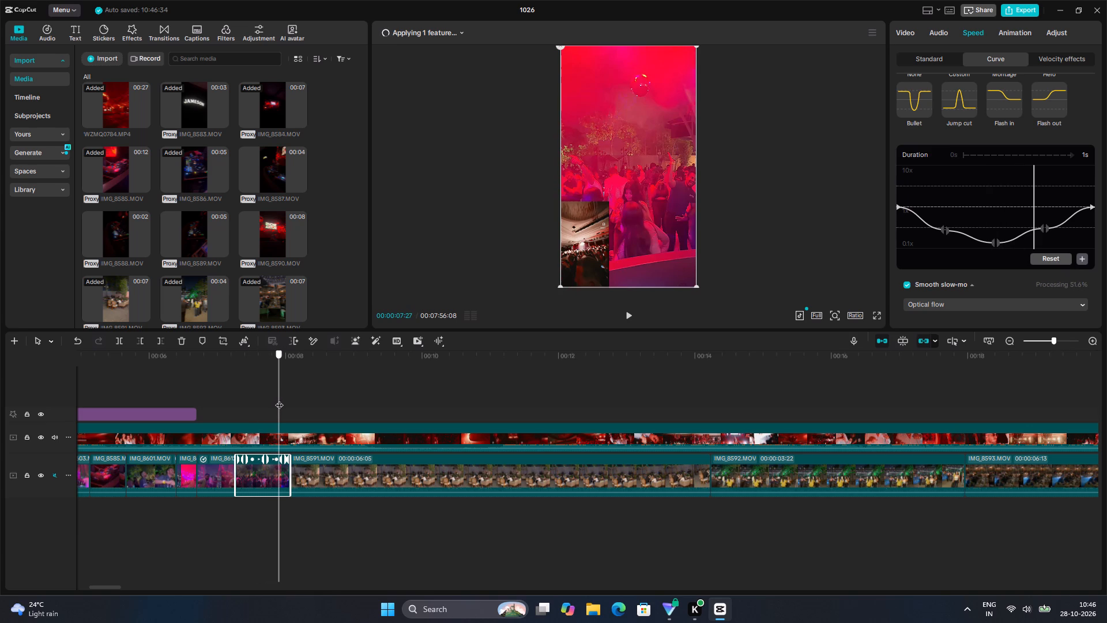
{"action": "left_click_drag", "start_coordinate": [279, 399], "coordinate": [277, 400]}
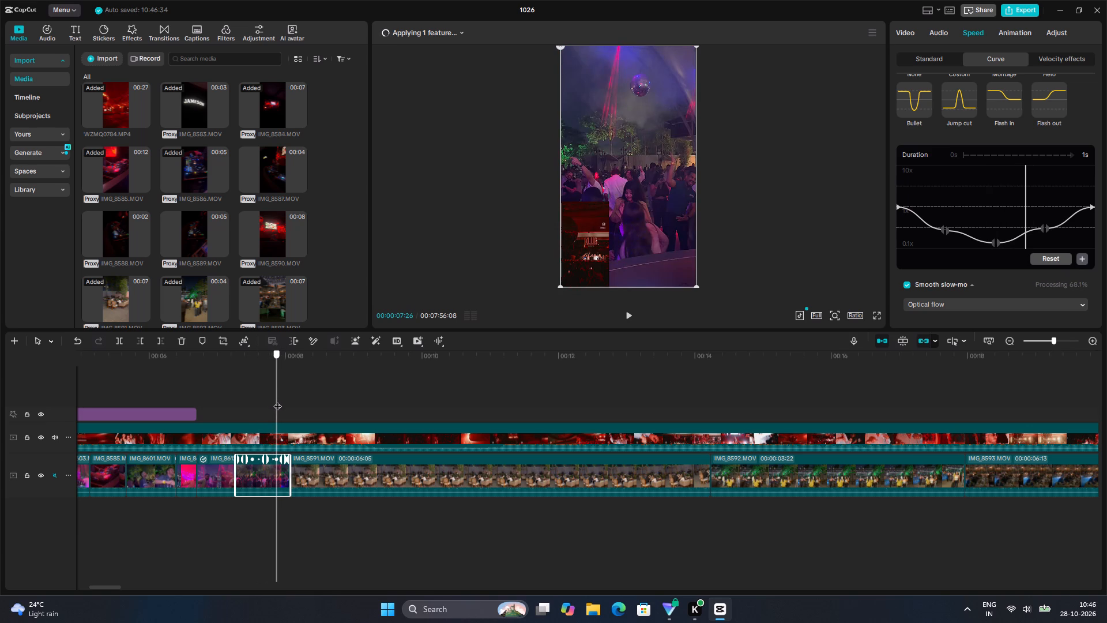
{"action": "left_click_drag", "start_coordinate": [277, 400], "coordinate": [278, 400]}
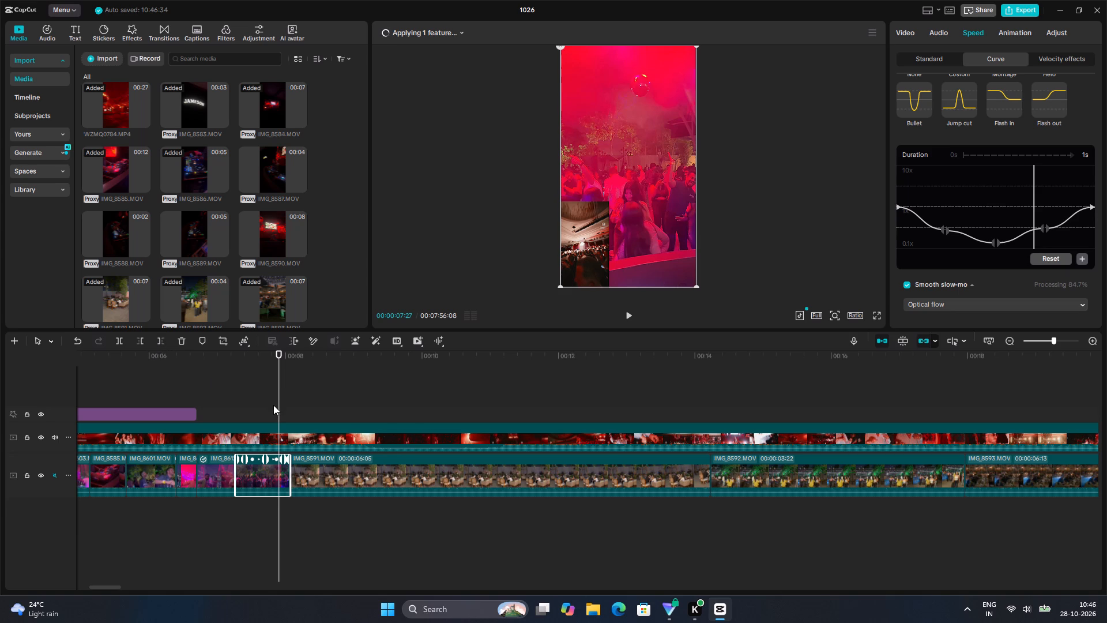
{"action": "left_click_drag", "start_coordinate": [281, 399], "coordinate": [272, 400]}
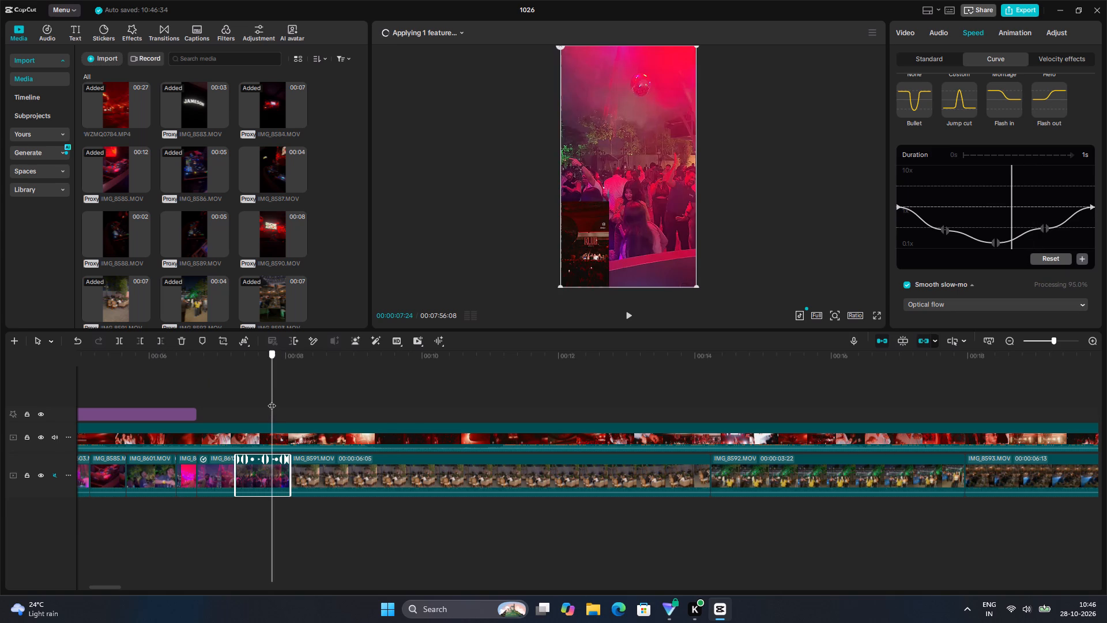
{"action": "left_click_drag", "start_coordinate": [272, 400], "coordinate": [277, 408]}
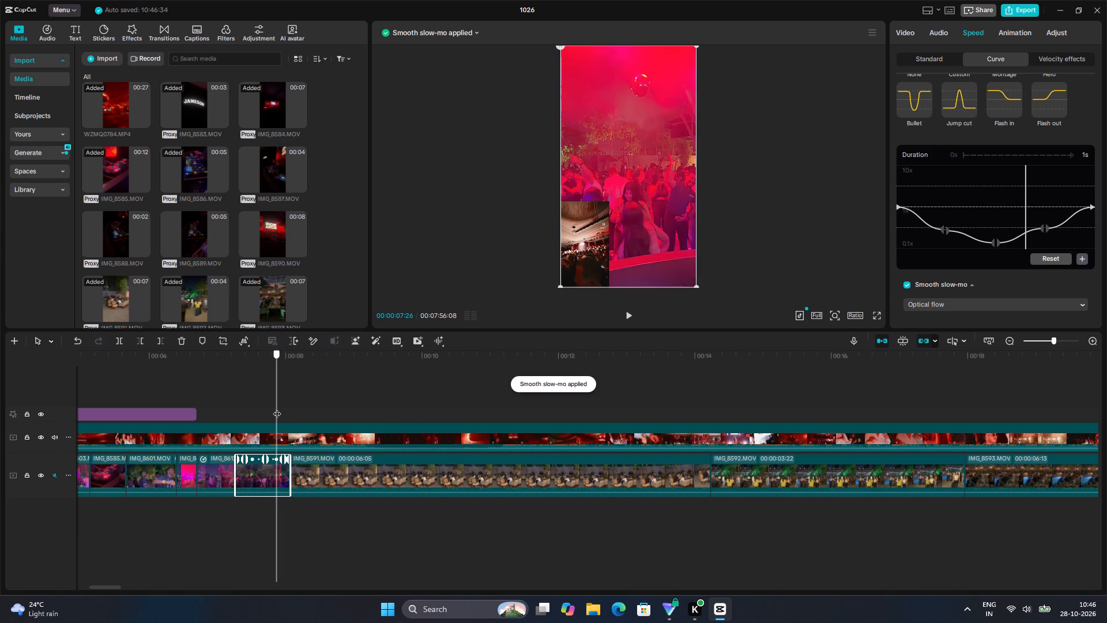
{"action": "left_click_drag", "start_coordinate": [277, 408], "coordinate": [278, 407]}
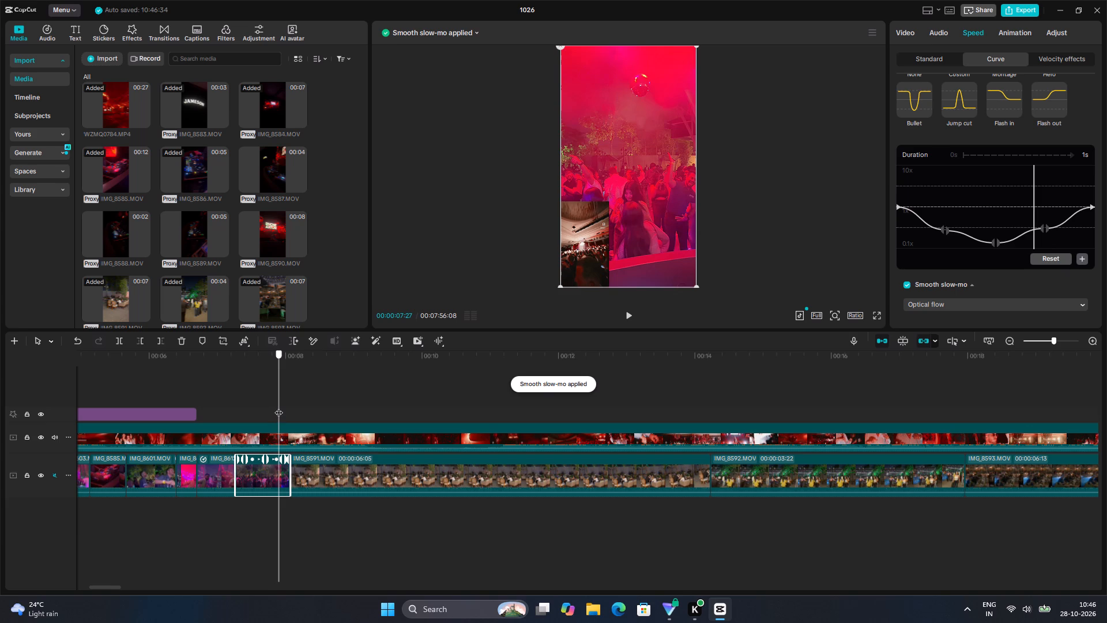
{"action": "left_click_drag", "start_coordinate": [278, 407], "coordinate": [277, 407]}
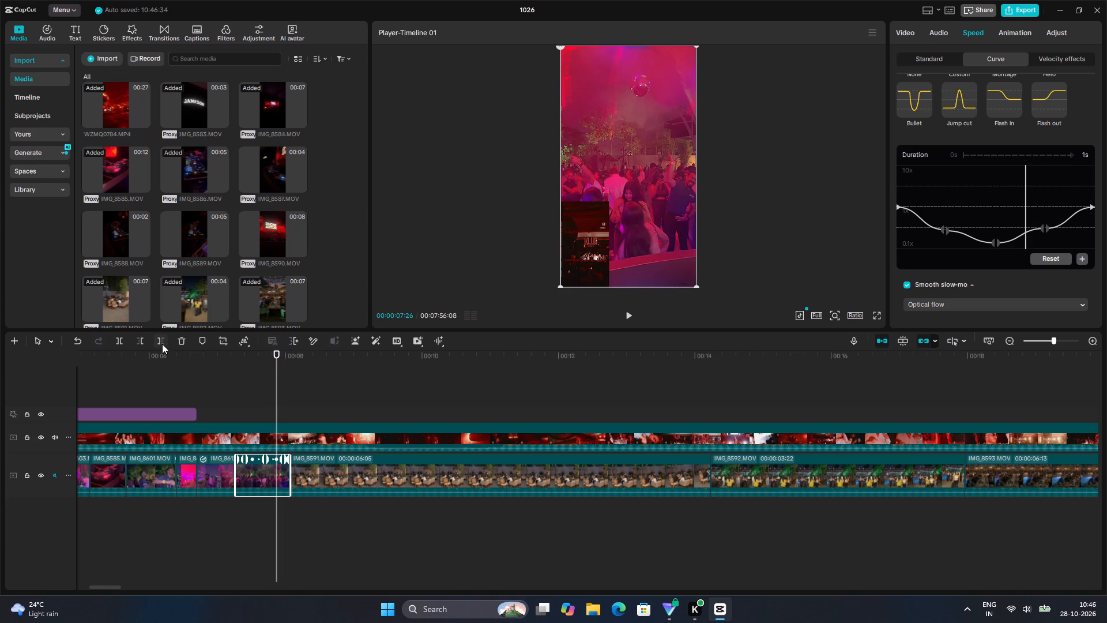
{"action": "left_click", "coordinate": [162, 343]}
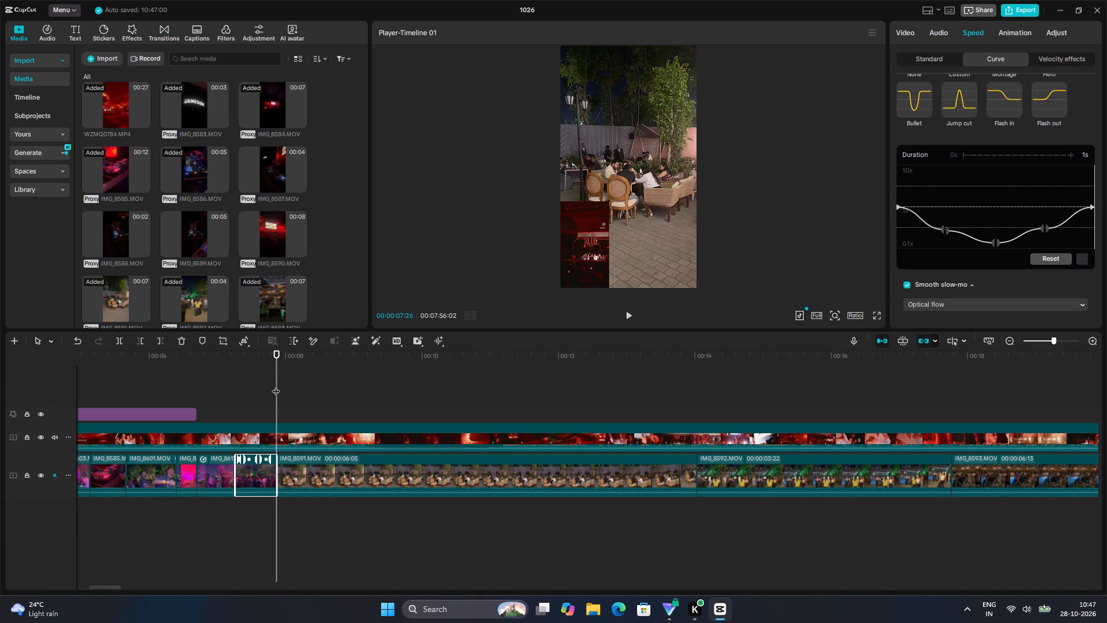
Play the timeline twice from the beginning past the IMG_8627 clip to check its slow motion and cut timing against the reference overlay.
{"action": "left_click_drag", "start_coordinate": [279, 386], "coordinate": [1, 390]}
{"action": "key", "text": "space"}
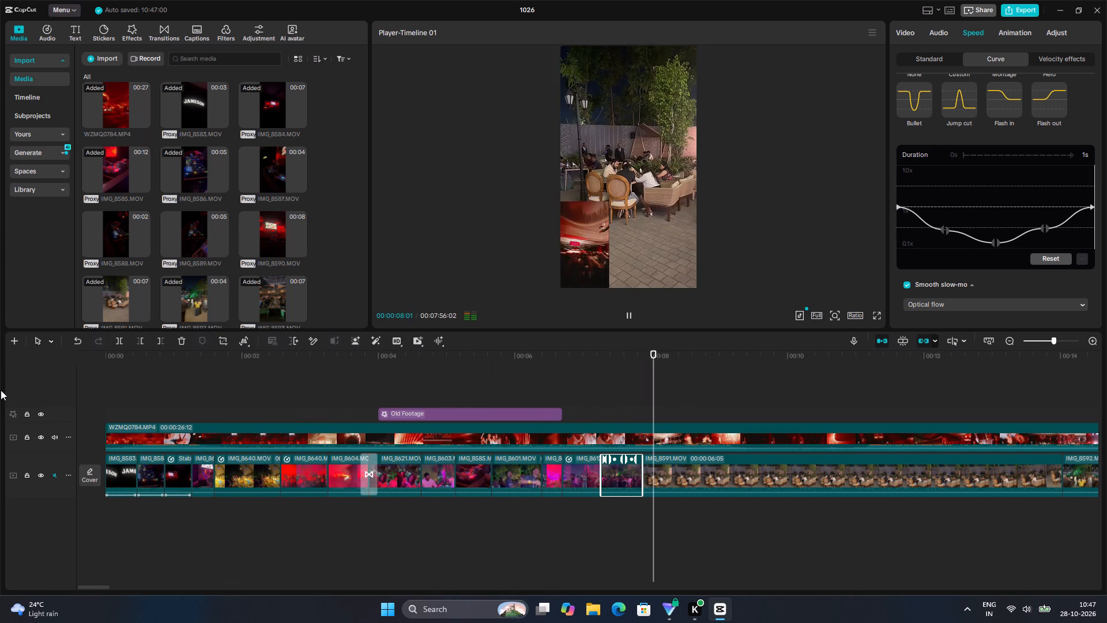
{"action": "key", "text": "space"}
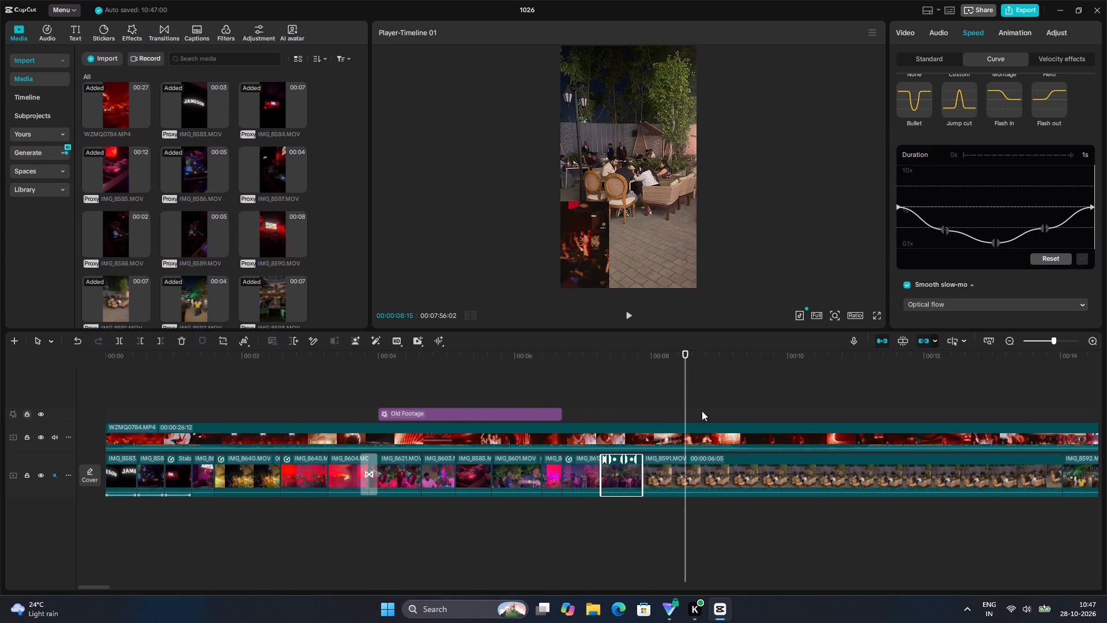
{"action": "left_click_drag", "start_coordinate": [688, 394], "coordinate": [643, 396]}
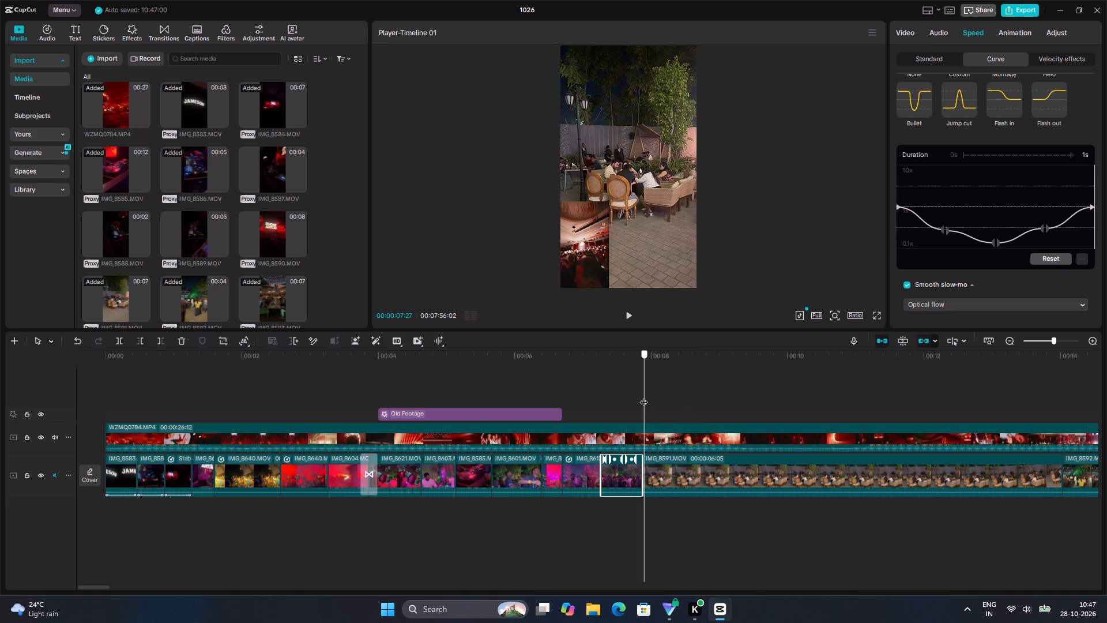
{"action": "left_click_drag", "start_coordinate": [643, 396], "coordinate": [0, 366]}
{"action": "key", "text": "space"}
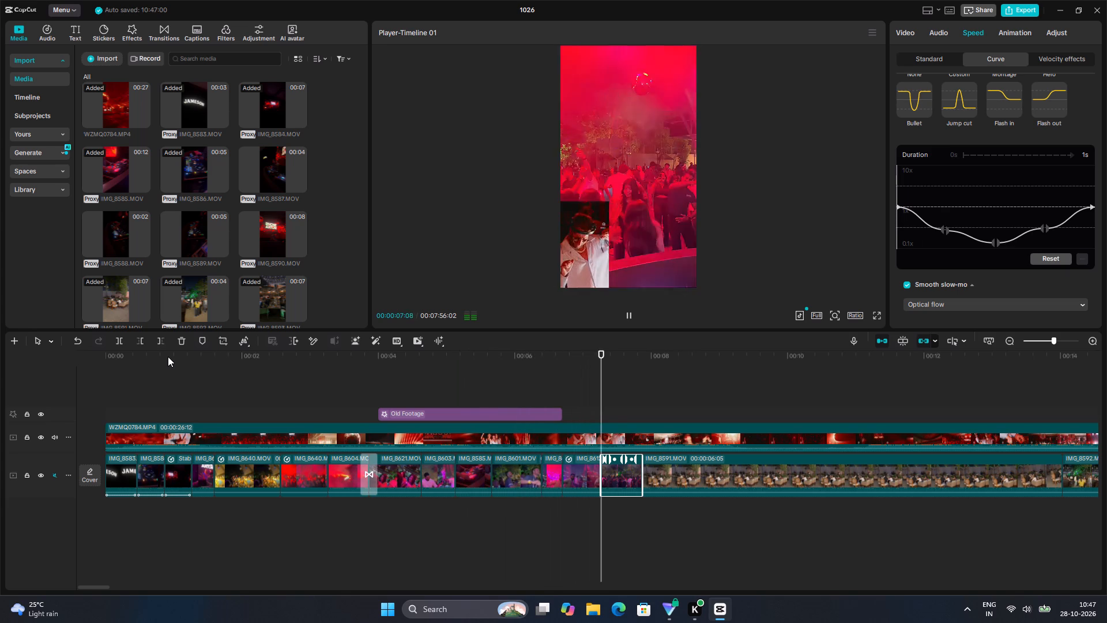
{"action": "key", "text": "space"}
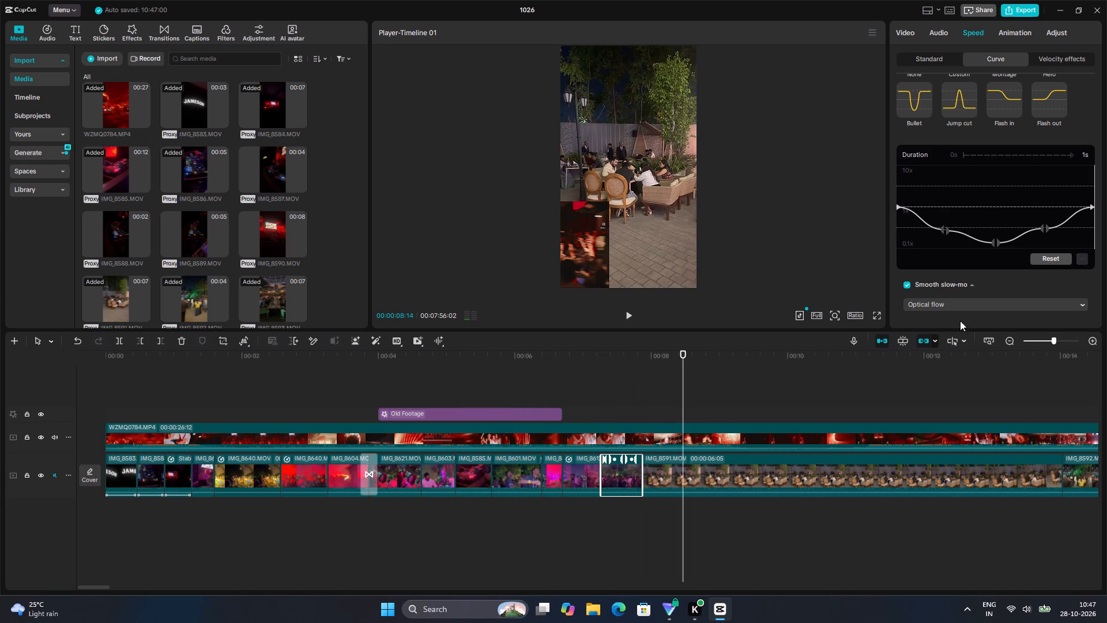
{"action": "left_click_drag", "start_coordinate": [682, 397], "coordinate": [641, 406]}
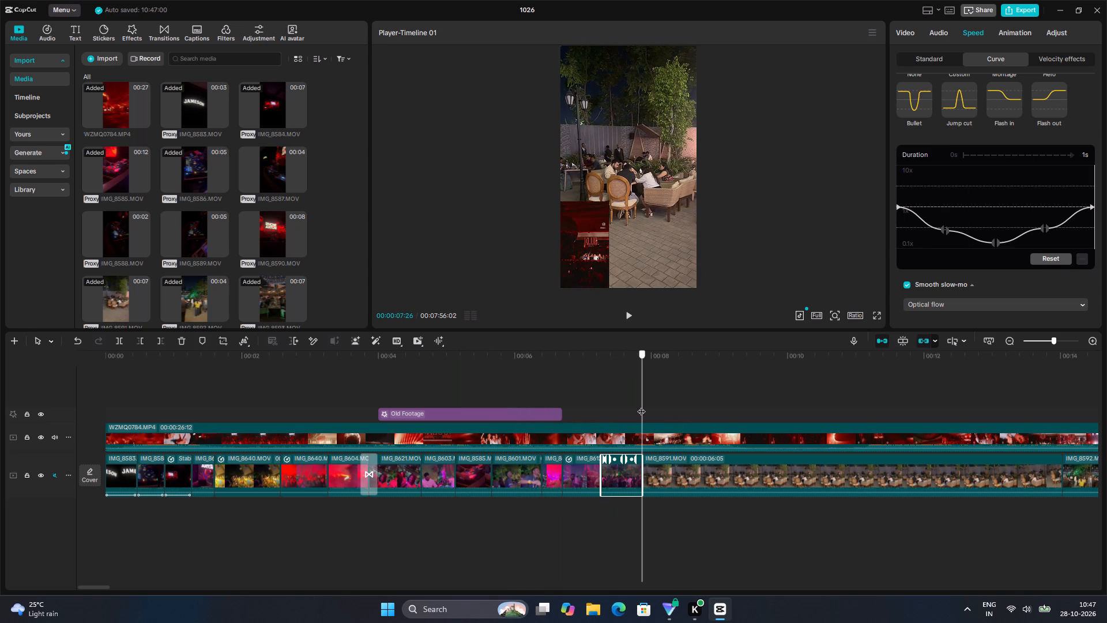
Scrub through the unused footage after the IMG_8627 clip, examining clips up to IMG_8618 for the next shot to match the reference overlay.
{"action": "left_click_drag", "start_coordinate": [641, 406], "coordinate": [664, 411]}
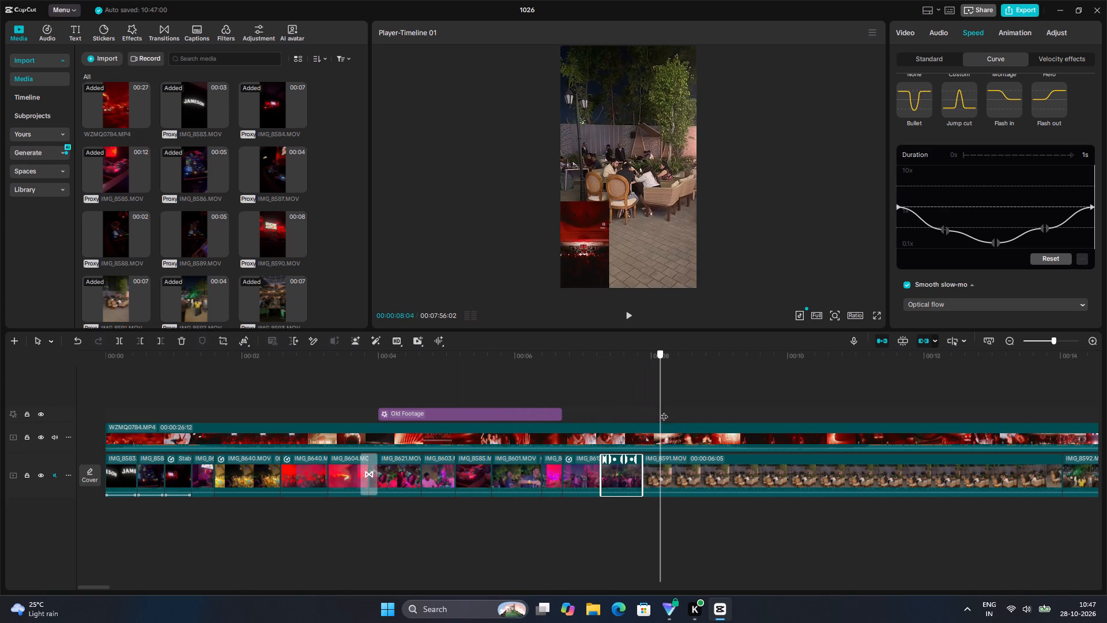
{"action": "left_click_drag", "start_coordinate": [664, 411], "coordinate": [1106, 428]}
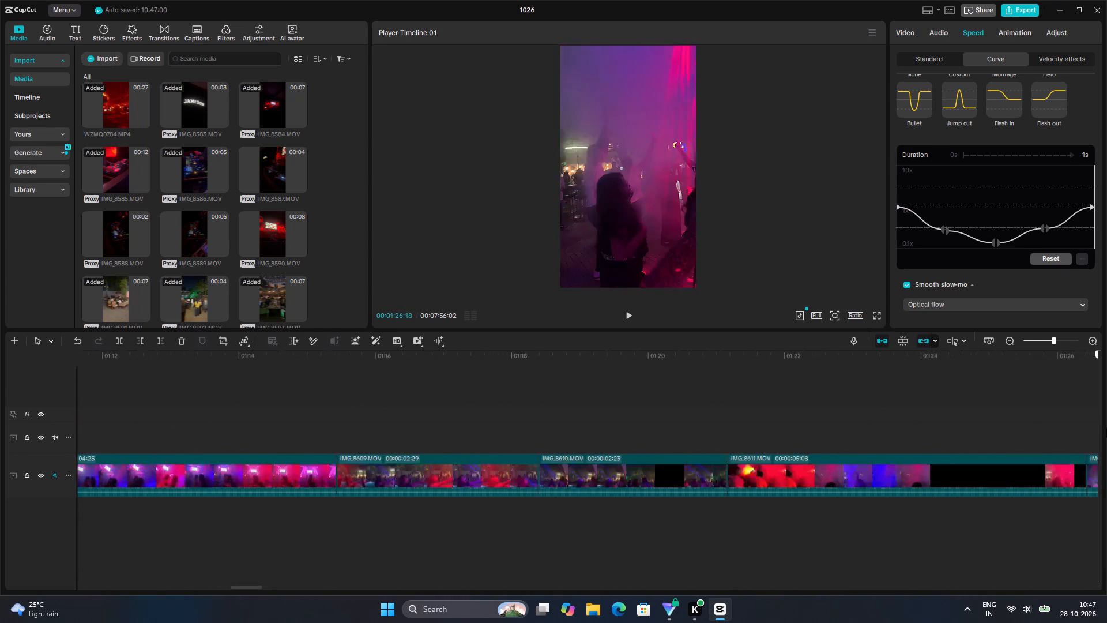
{"action": "left_click_drag", "start_coordinate": [1106, 428], "coordinate": [1106, 321]}
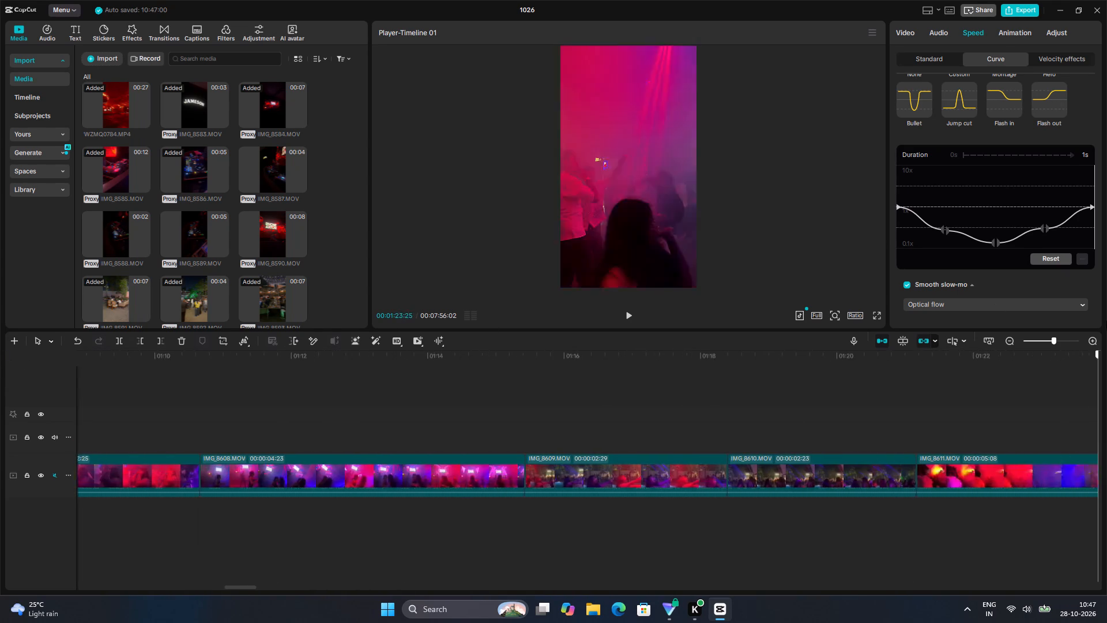
{"action": "left_click_drag", "start_coordinate": [1106, 321], "coordinate": [1085, 323]}
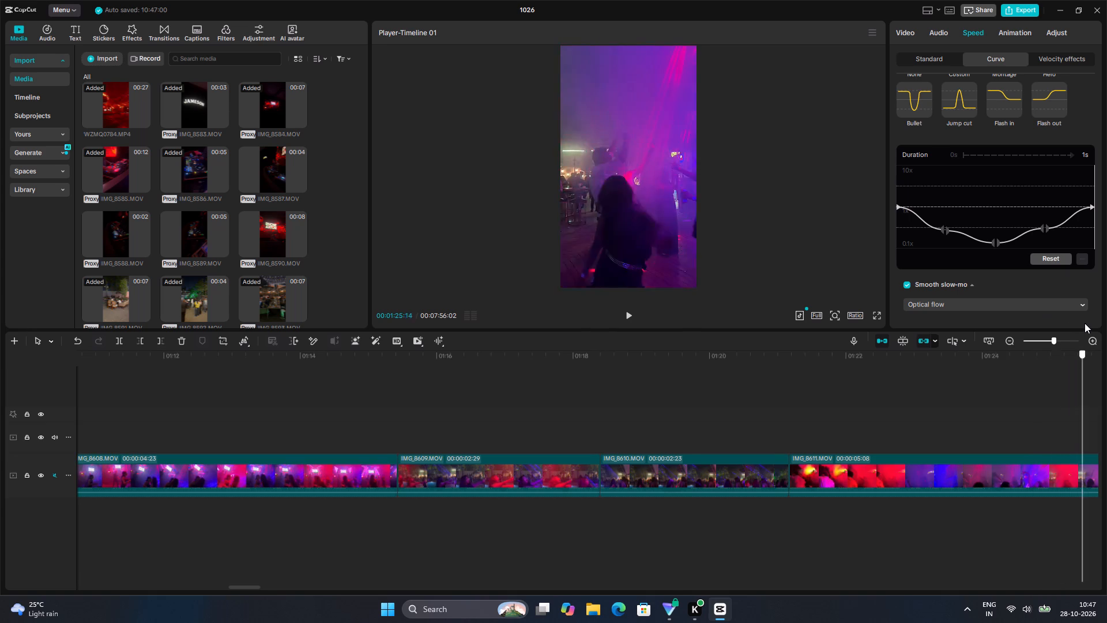
{"action": "left_click_drag", "start_coordinate": [1085, 323], "coordinate": [823, 266]}
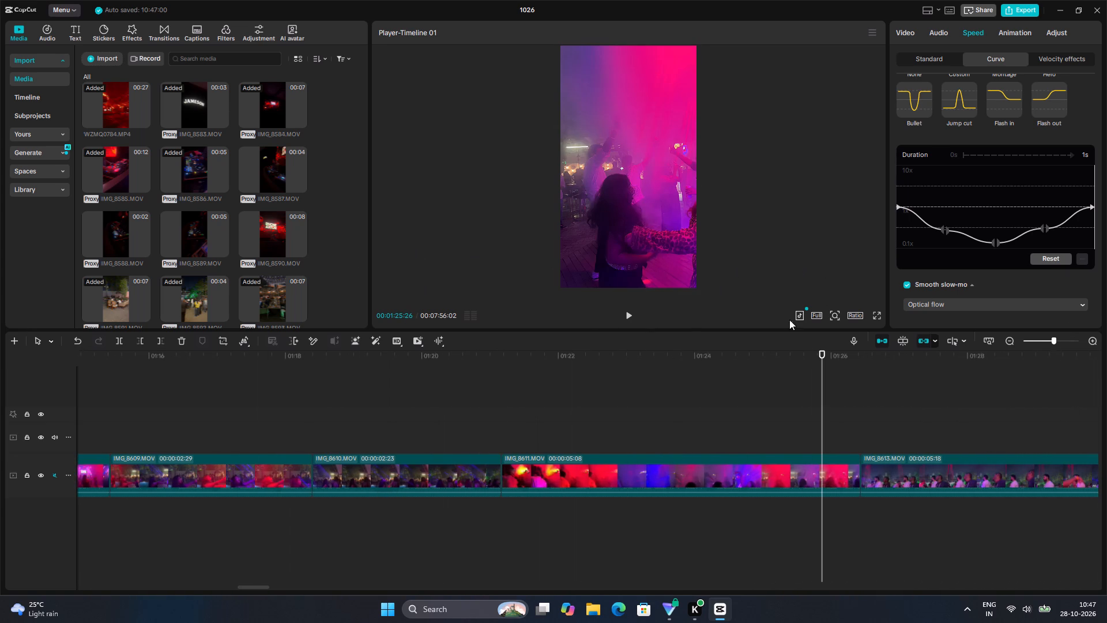
{"action": "left_click_drag", "start_coordinate": [823, 406], "coordinate": [952, 406]}
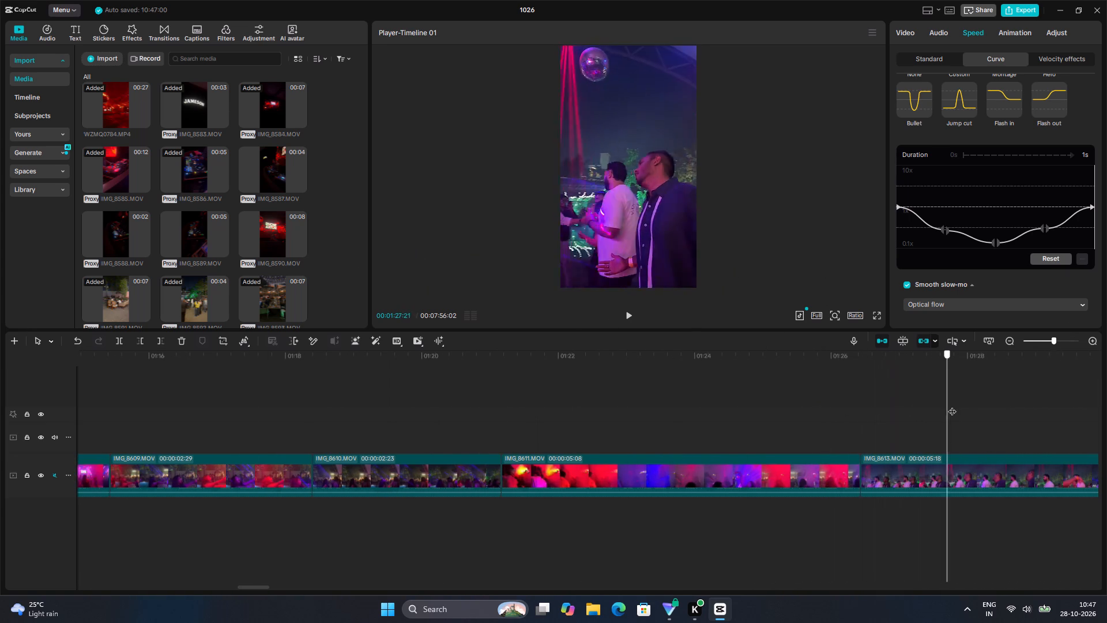
{"action": "left_click_drag", "start_coordinate": [952, 406], "coordinate": [949, 317]}
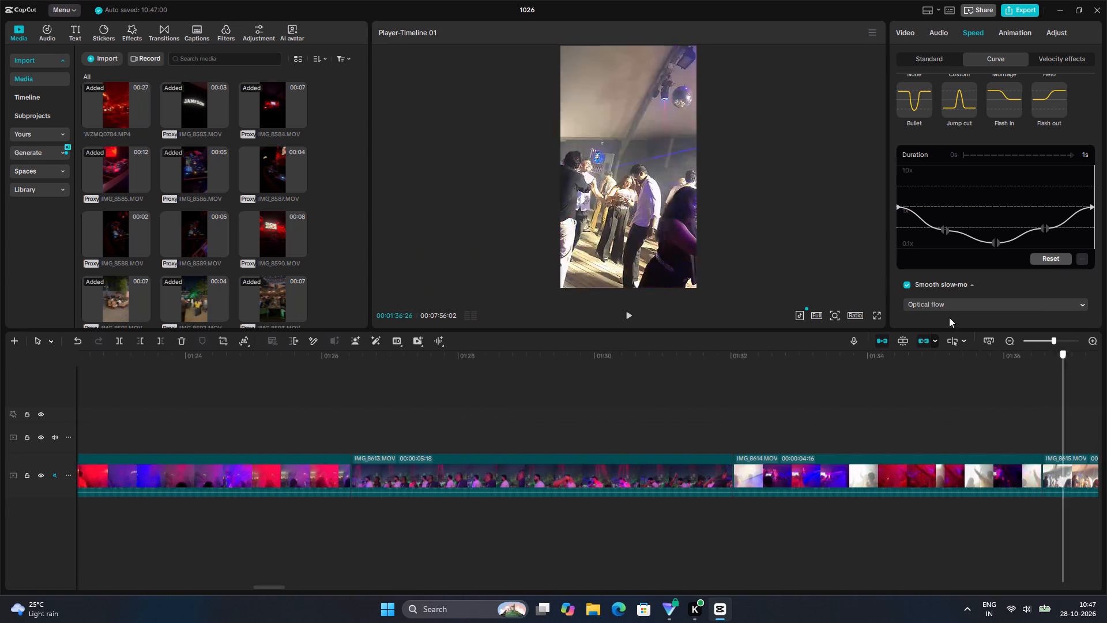
{"action": "left_click_drag", "start_coordinate": [949, 317], "coordinate": [834, 259]}
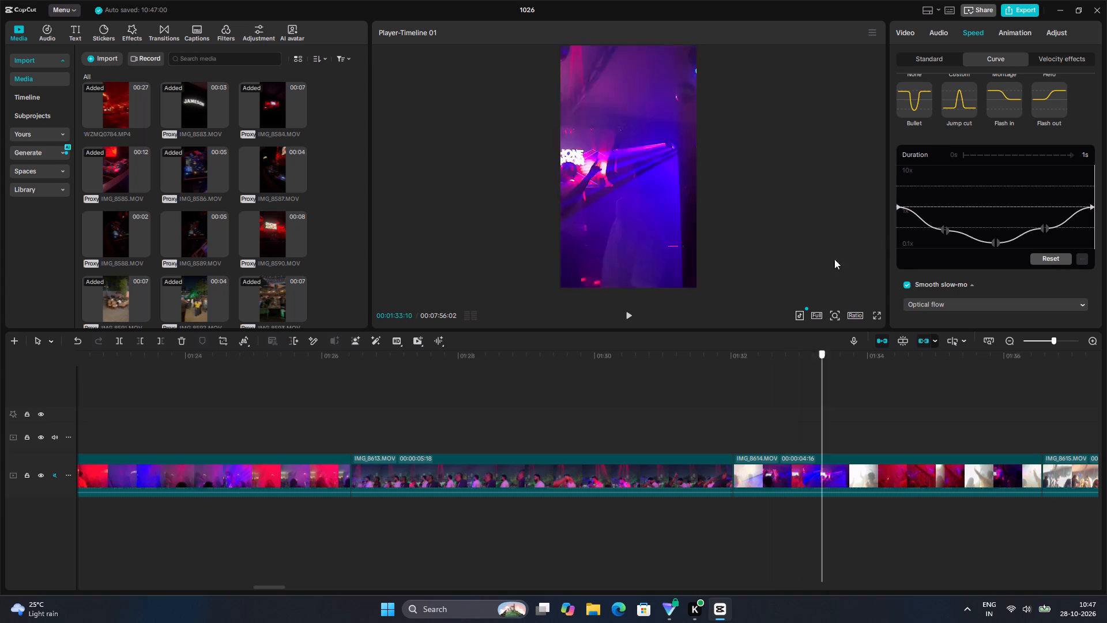
{"action": "left_click_drag", "start_coordinate": [834, 259], "coordinate": [1057, 262]}
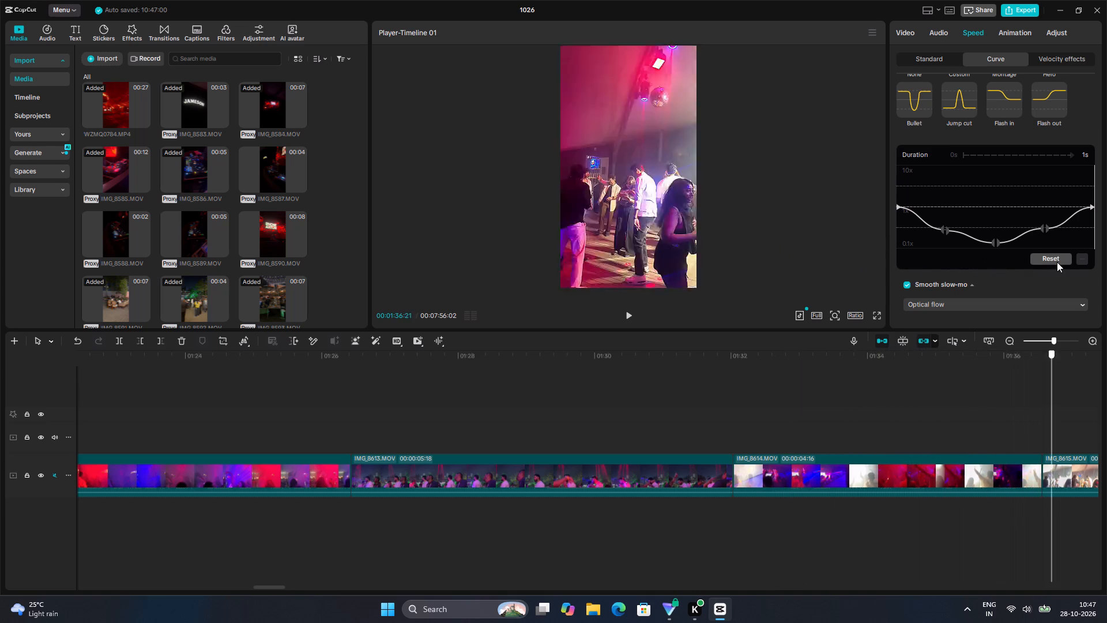
{"action": "left_click_drag", "start_coordinate": [1057, 262], "coordinate": [434, 192]}
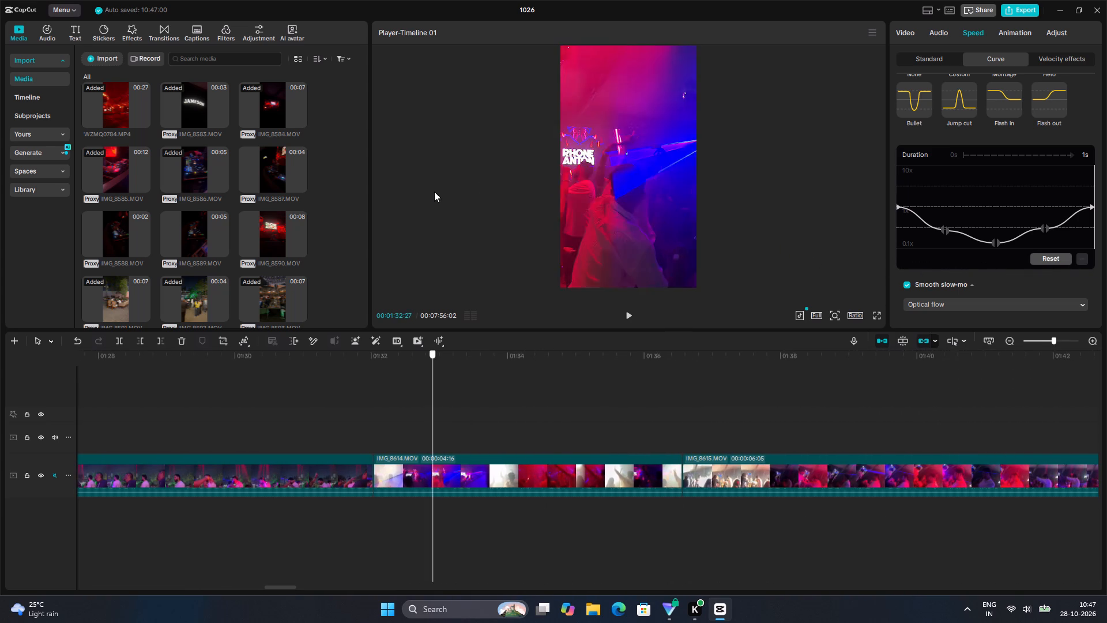
{"action": "left_click_drag", "start_coordinate": [434, 192], "coordinate": [783, 236]}
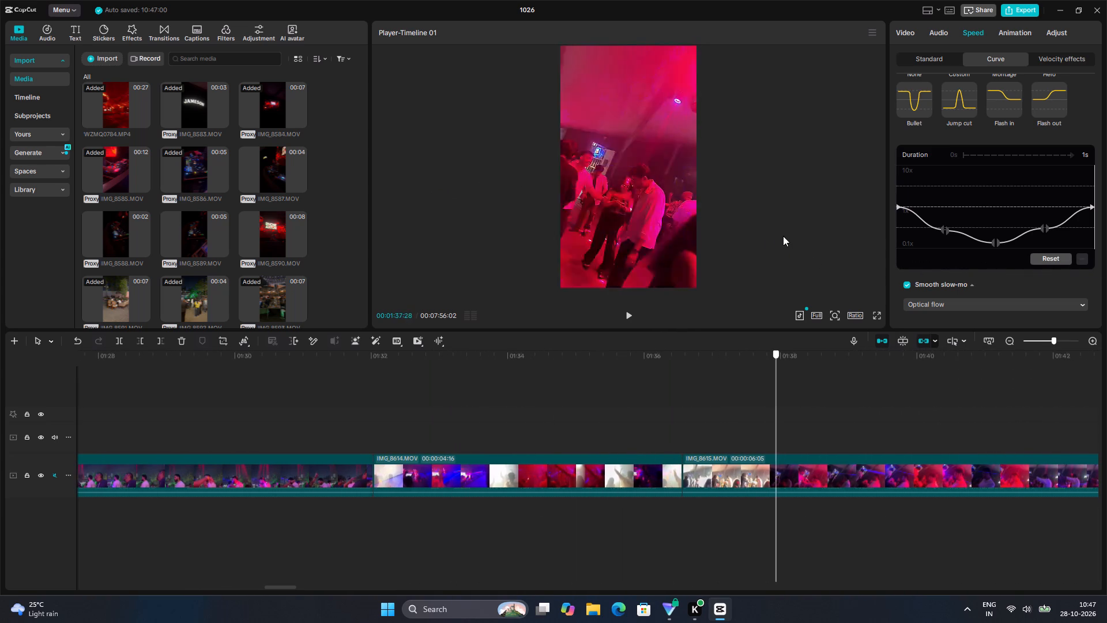
{"action": "left_click_drag", "start_coordinate": [783, 236], "coordinate": [897, 237]}
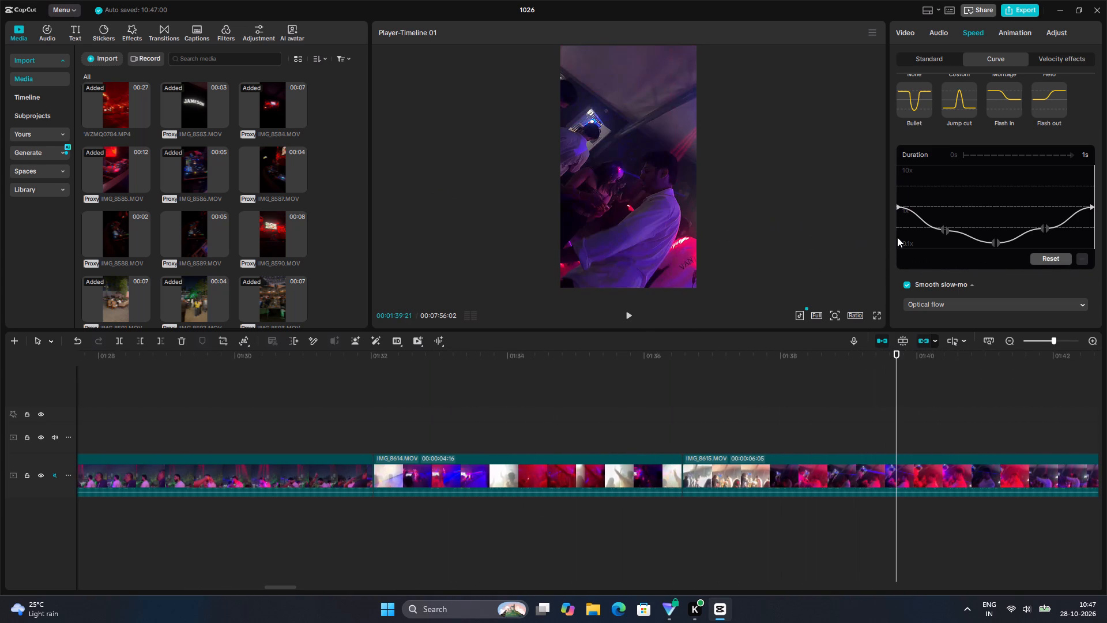
{"action": "left_click_drag", "start_coordinate": [899, 376], "coordinate": [1033, 396]}
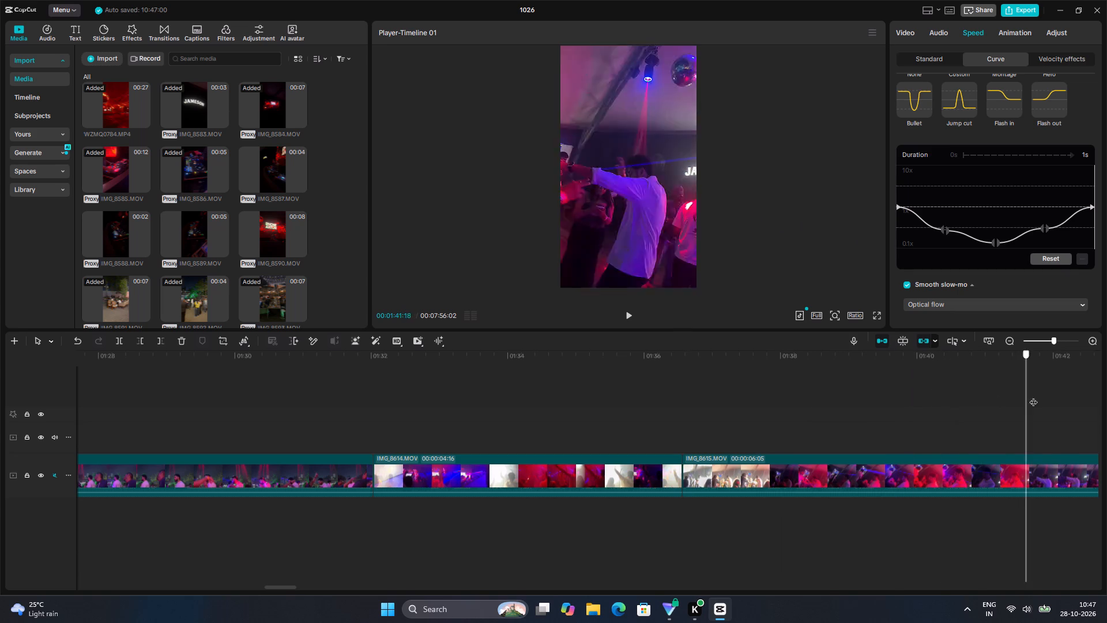
{"action": "left_click_drag", "start_coordinate": [1033, 396], "coordinate": [1078, 385]}
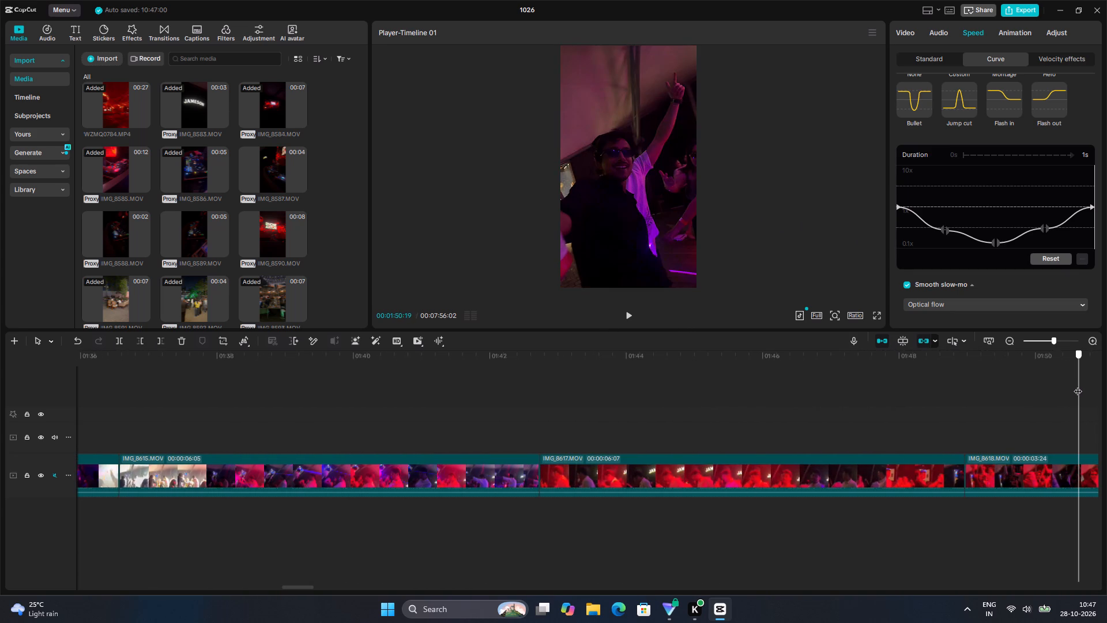
{"action": "left_click_drag", "start_coordinate": [1078, 385], "coordinate": [997, 350]}
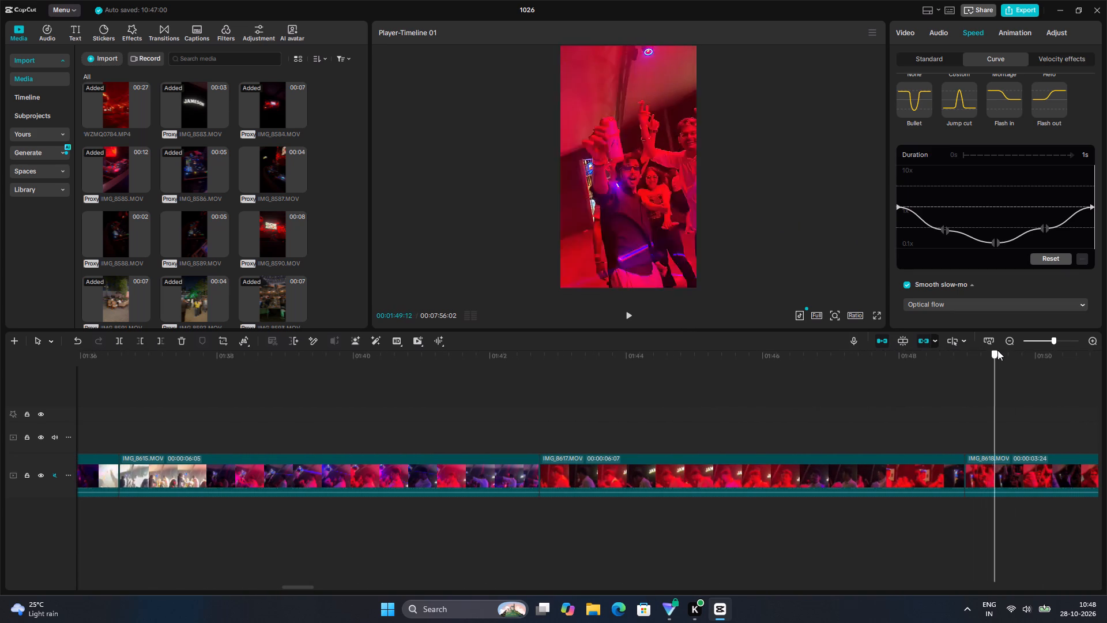
{"action": "left_click_drag", "start_coordinate": [997, 350], "coordinate": [1106, 359]}
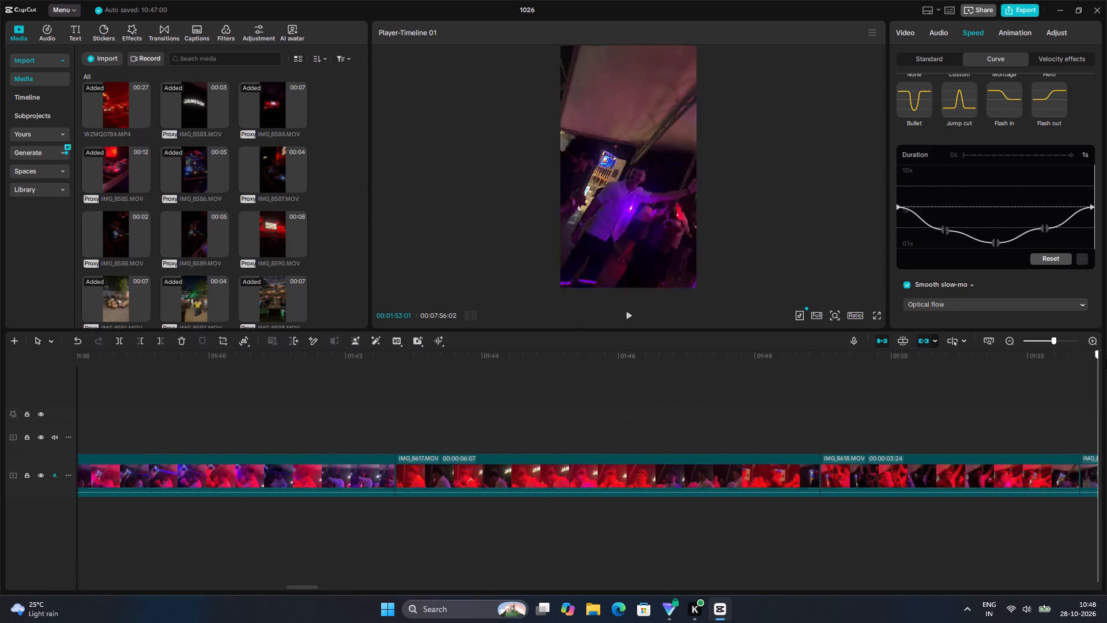
{"action": "left_click_drag", "start_coordinate": [1106, 359], "coordinate": [912, 285]}
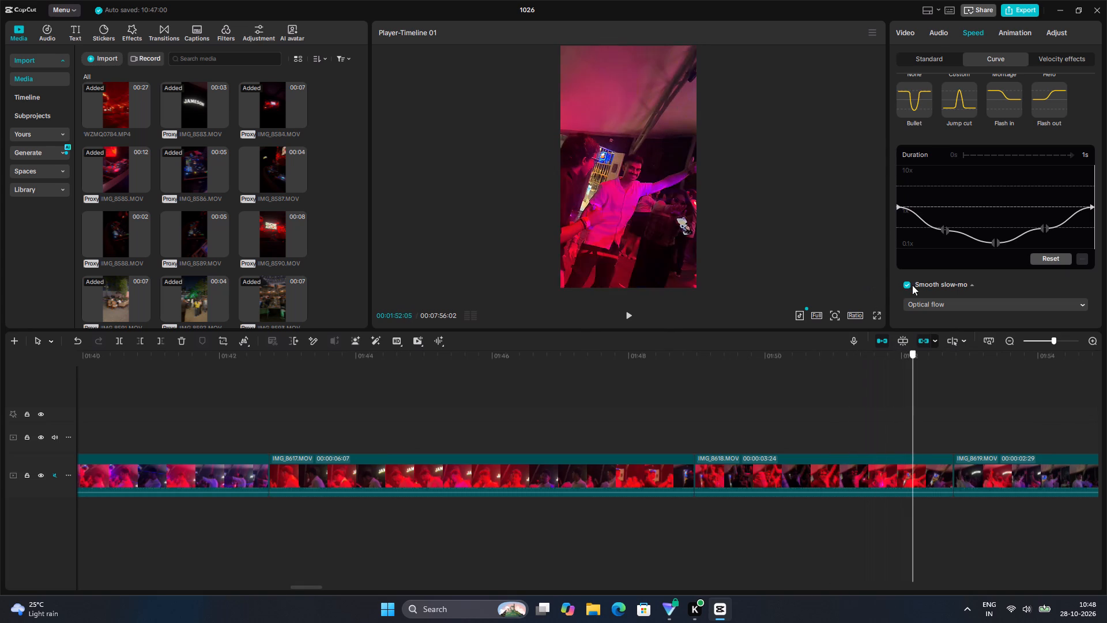
{"action": "left_click_drag", "start_coordinate": [912, 285], "coordinate": [923, 288]}
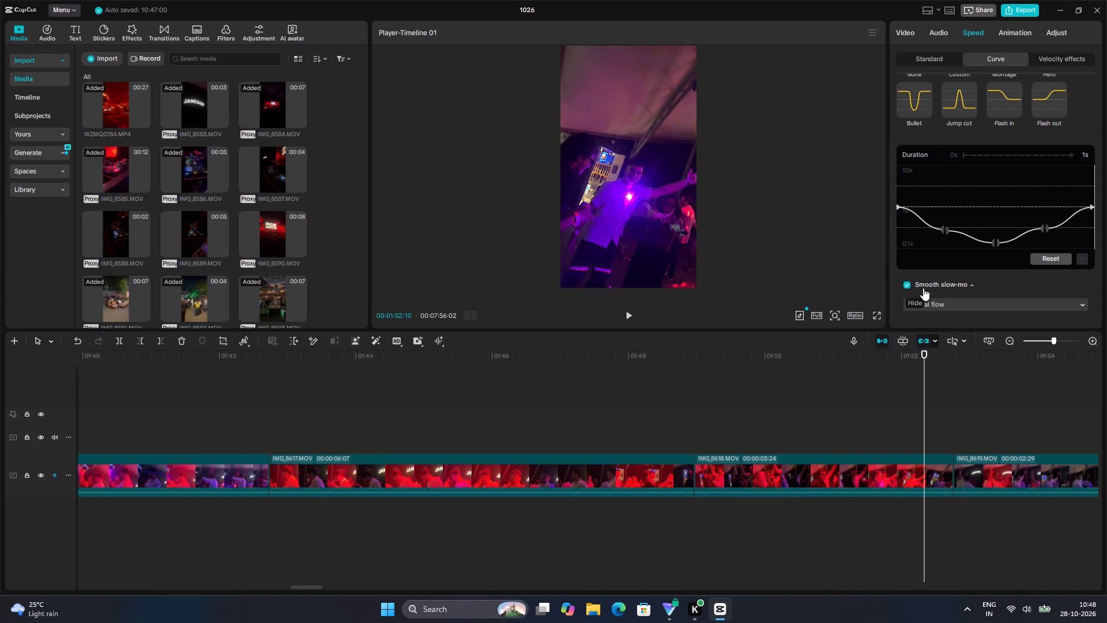